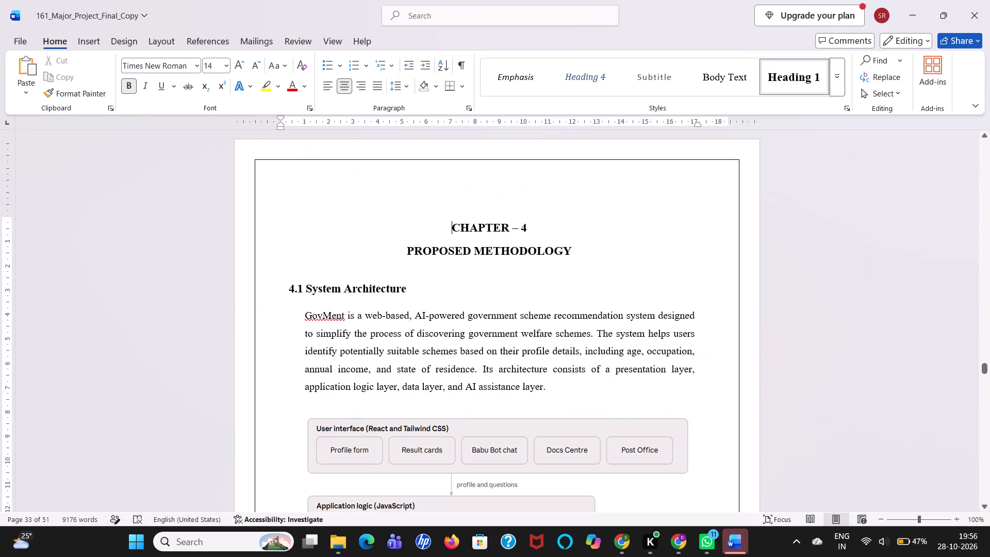
# Place the cursor at the CHAPTER – 4 heading and bring up the document's layout options.
pyautogui.click(452, 187)
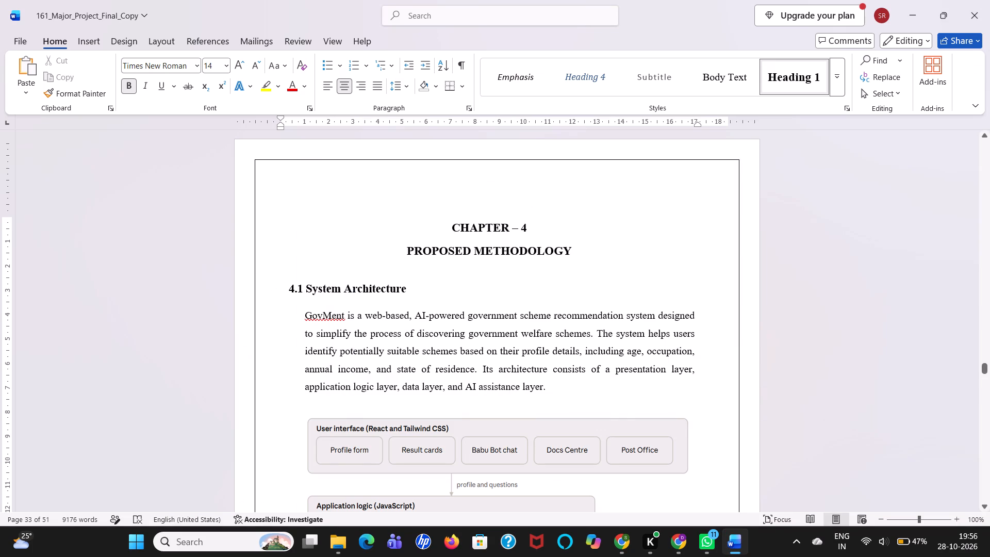
pyautogui.click(402, 196)
pyautogui.click(162, 41)
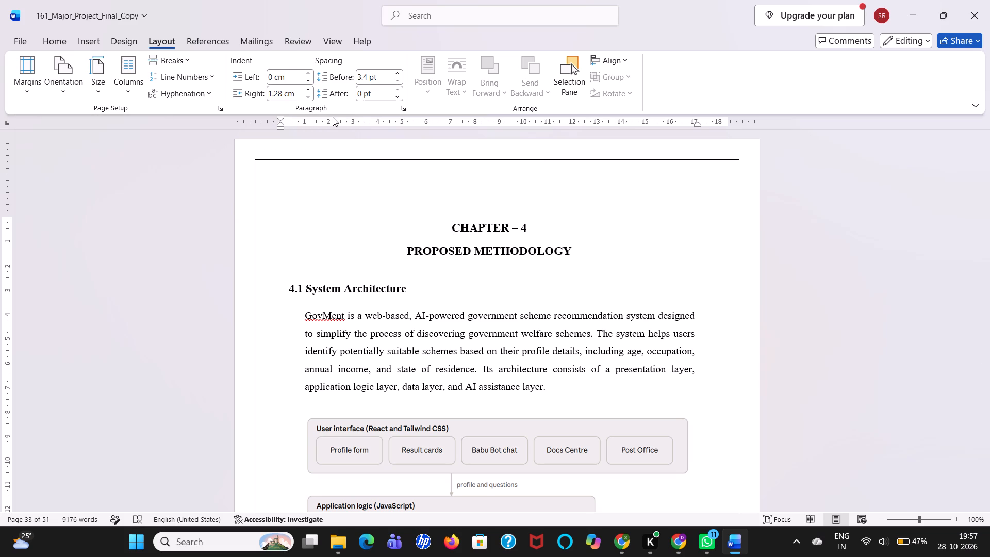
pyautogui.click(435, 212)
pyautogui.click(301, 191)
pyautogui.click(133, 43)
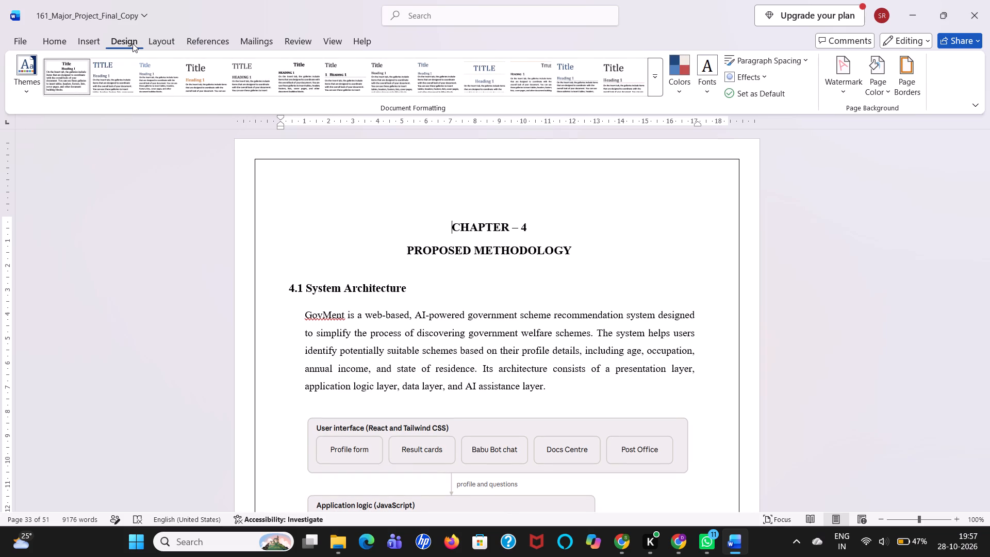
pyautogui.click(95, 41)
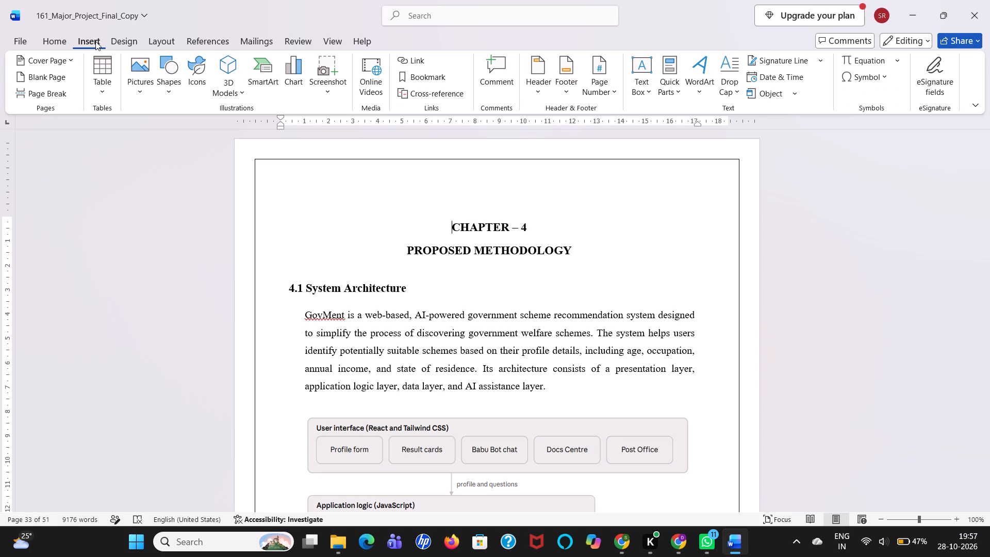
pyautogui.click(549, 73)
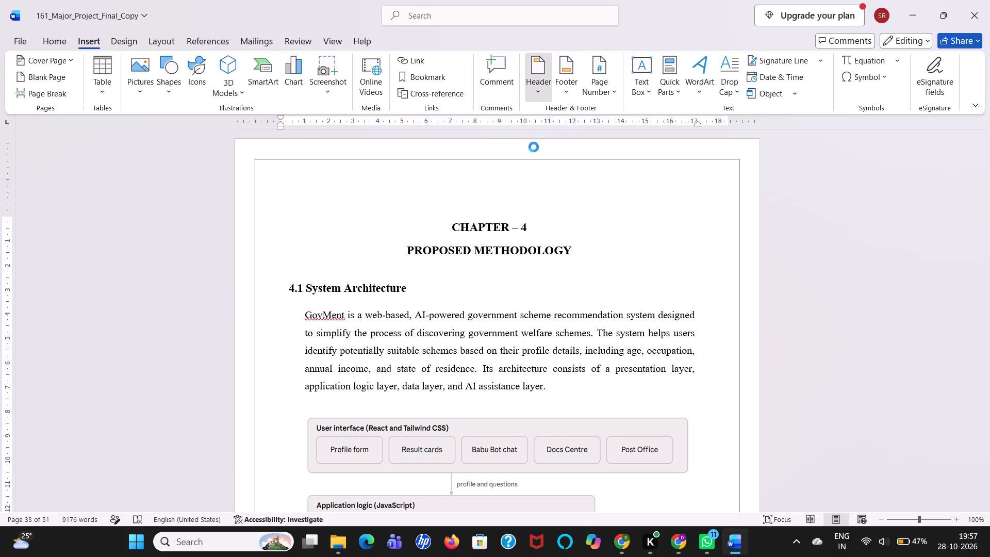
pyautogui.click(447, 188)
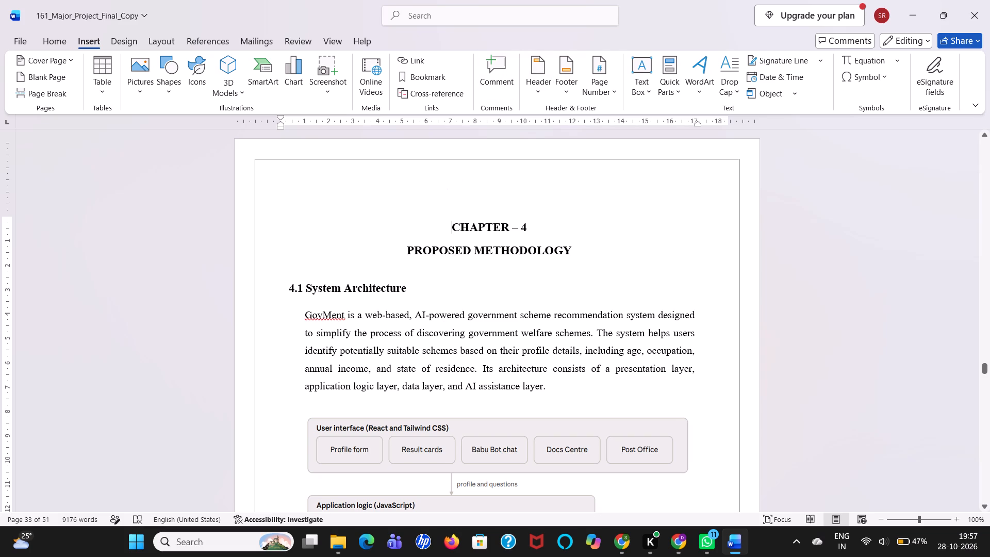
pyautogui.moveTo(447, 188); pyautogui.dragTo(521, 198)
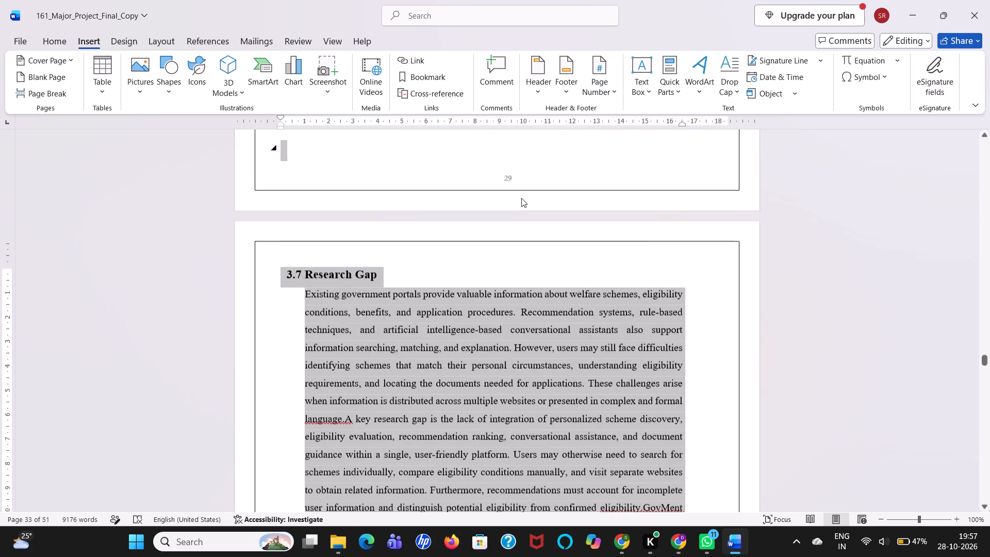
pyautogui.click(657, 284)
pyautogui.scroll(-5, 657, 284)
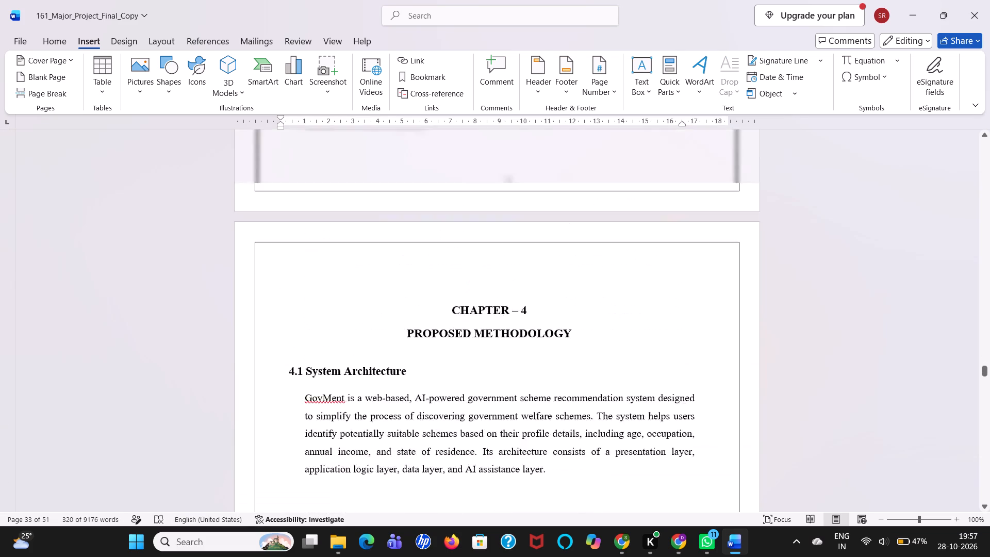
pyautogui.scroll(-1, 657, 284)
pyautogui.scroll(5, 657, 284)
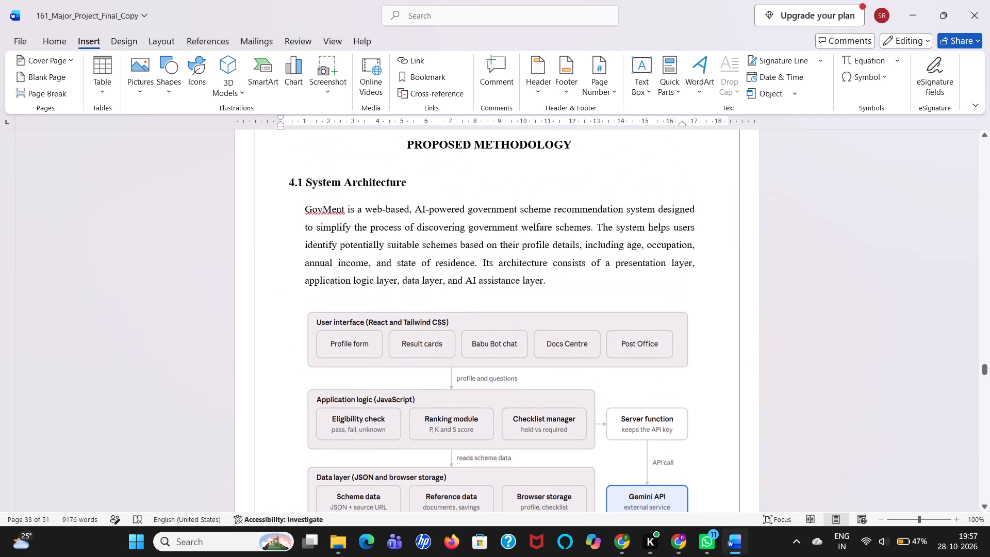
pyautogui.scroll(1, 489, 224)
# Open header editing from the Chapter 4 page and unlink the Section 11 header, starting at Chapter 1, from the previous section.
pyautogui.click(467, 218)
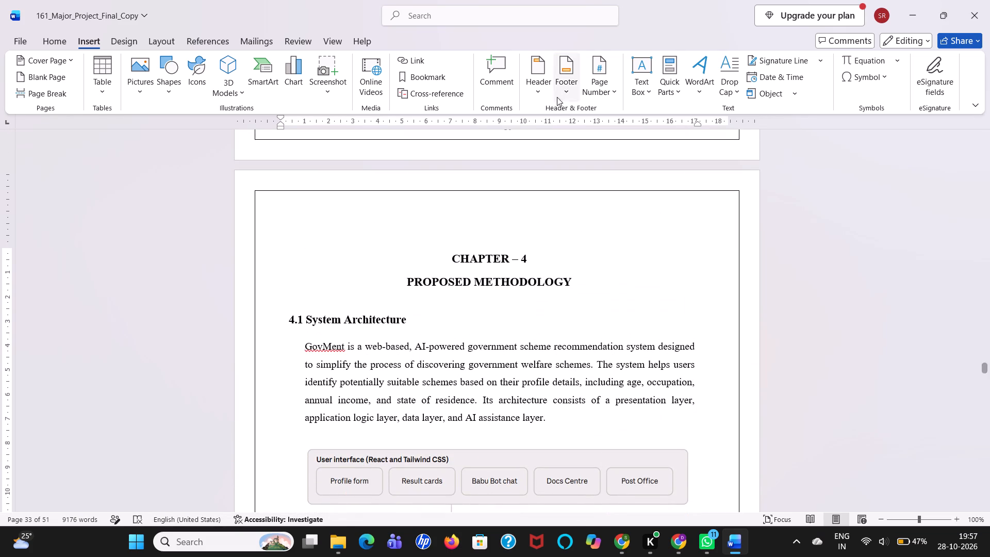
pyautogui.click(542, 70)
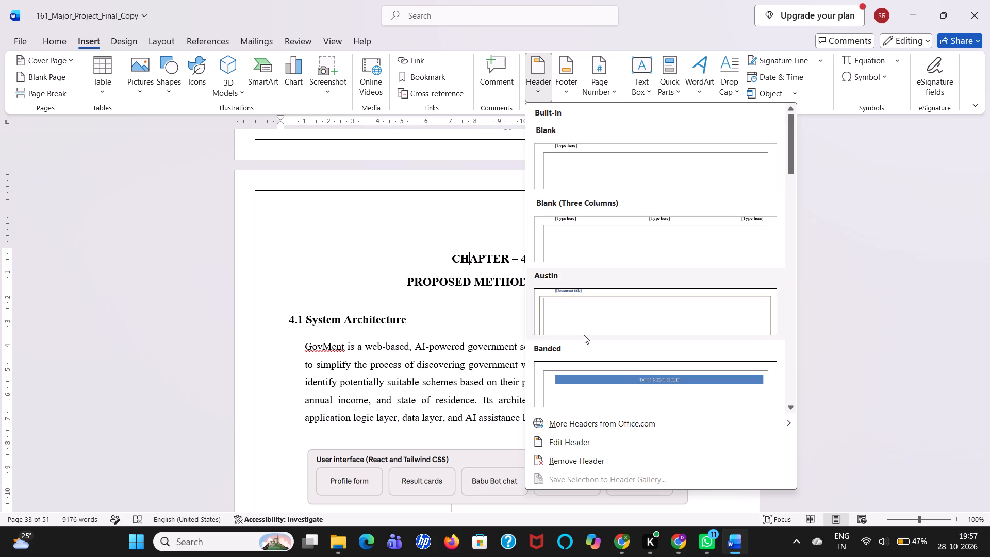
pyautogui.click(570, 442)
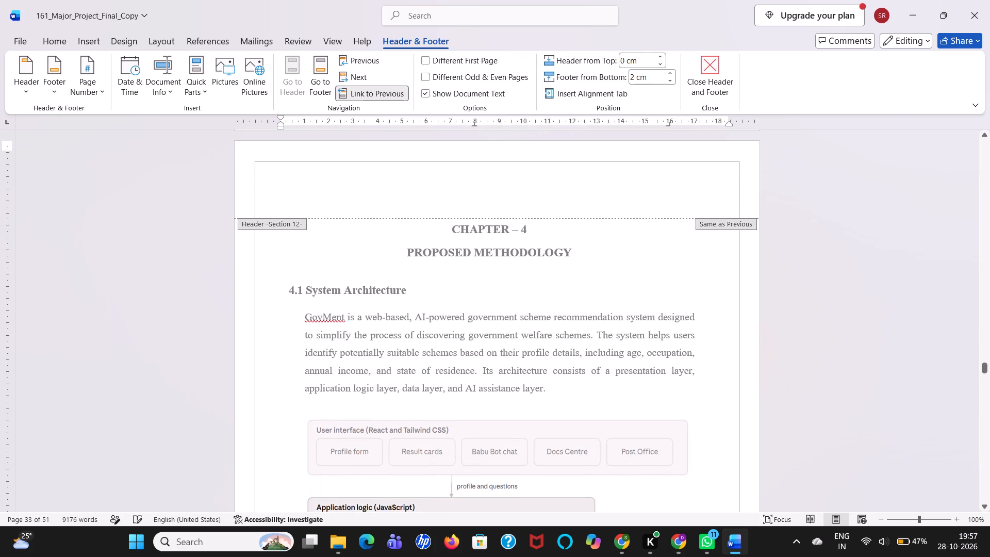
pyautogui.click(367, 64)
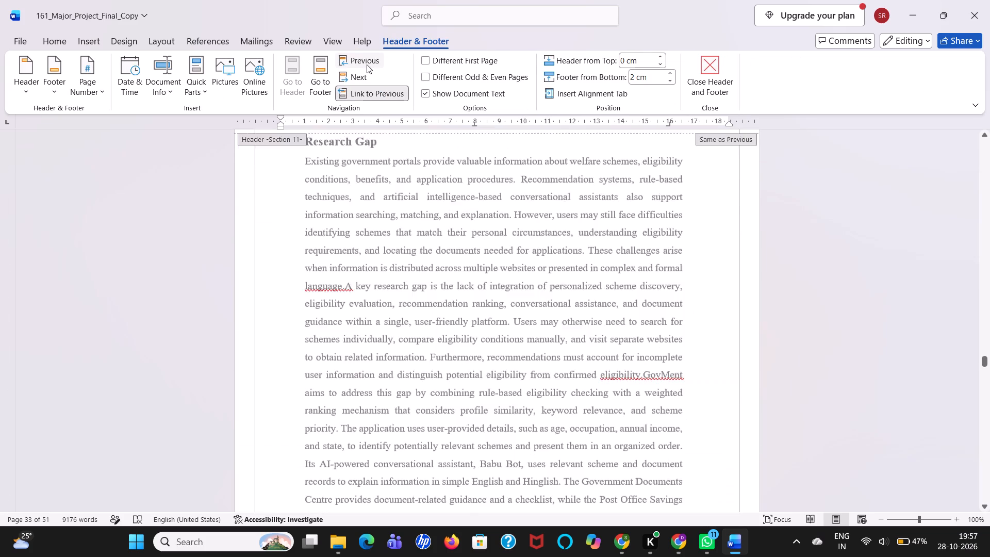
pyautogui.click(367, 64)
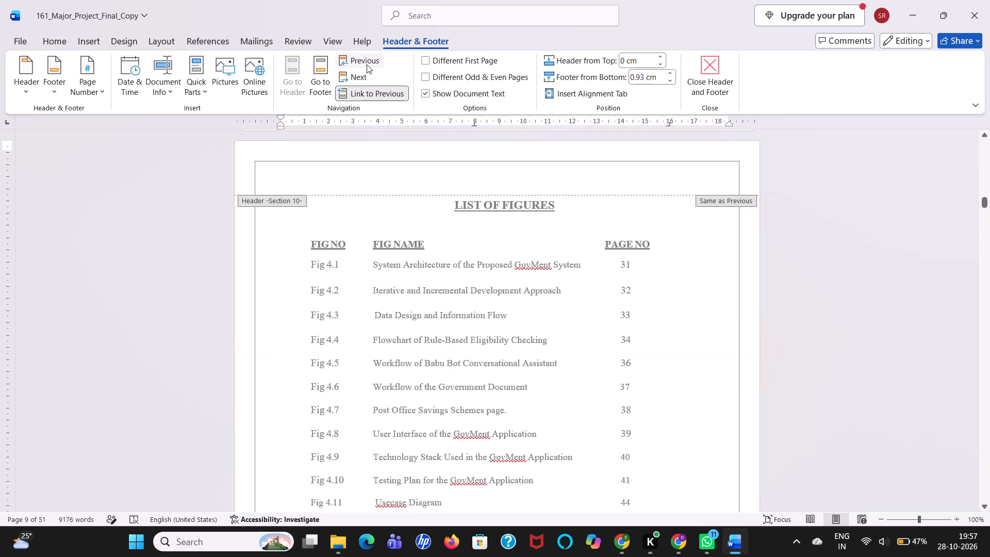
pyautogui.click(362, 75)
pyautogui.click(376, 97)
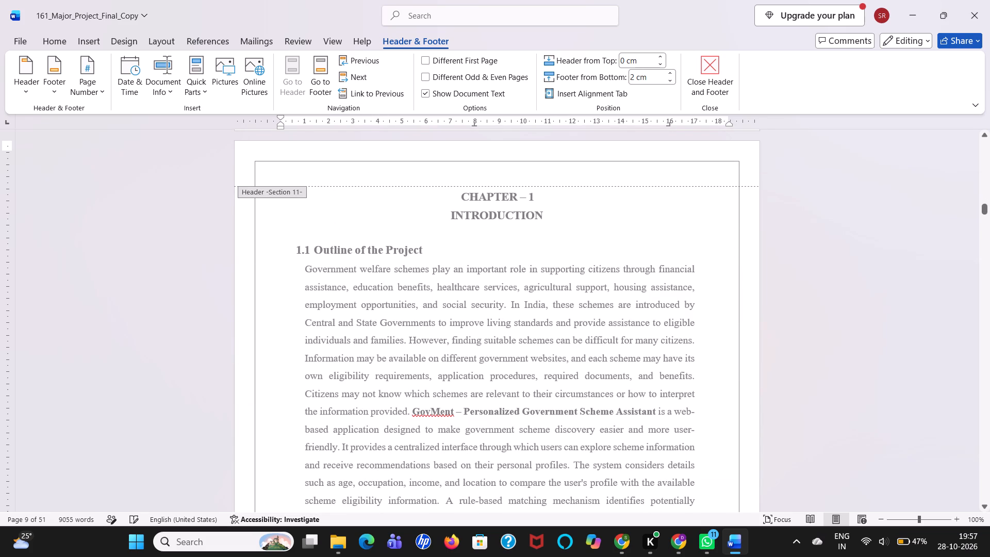
# Examine the headers, footers and page numbers from Chapter 1 through the start of Chapter 4.
pyautogui.scroll(-15, 426, 227)
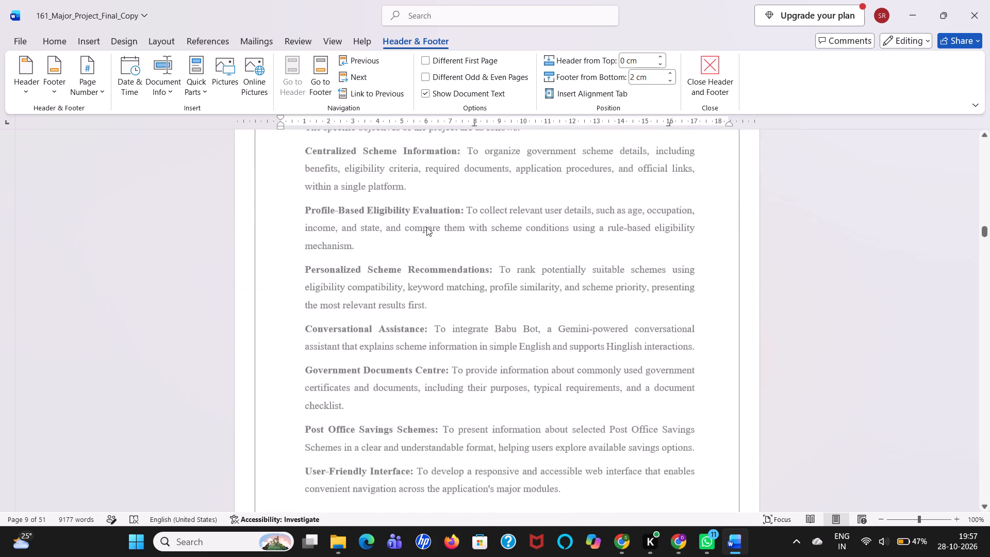
pyautogui.scroll(-10, 426, 227)
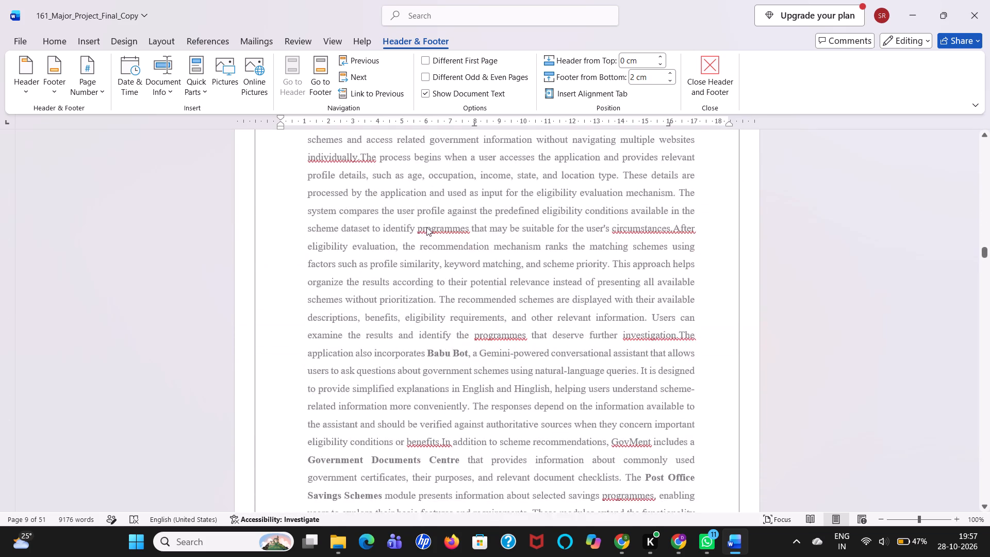
pyautogui.scroll(-17, 426, 227)
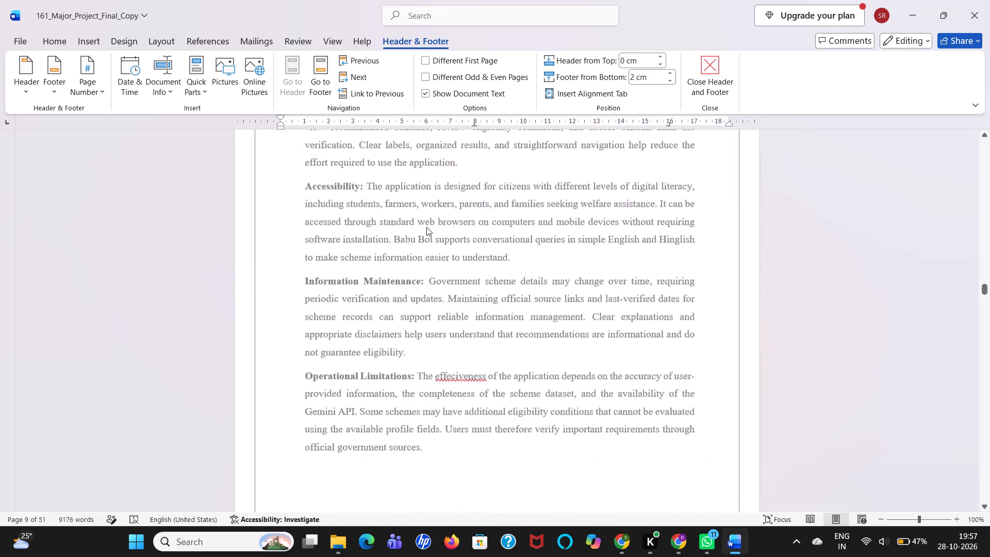
pyautogui.scroll(-20, 426, 227)
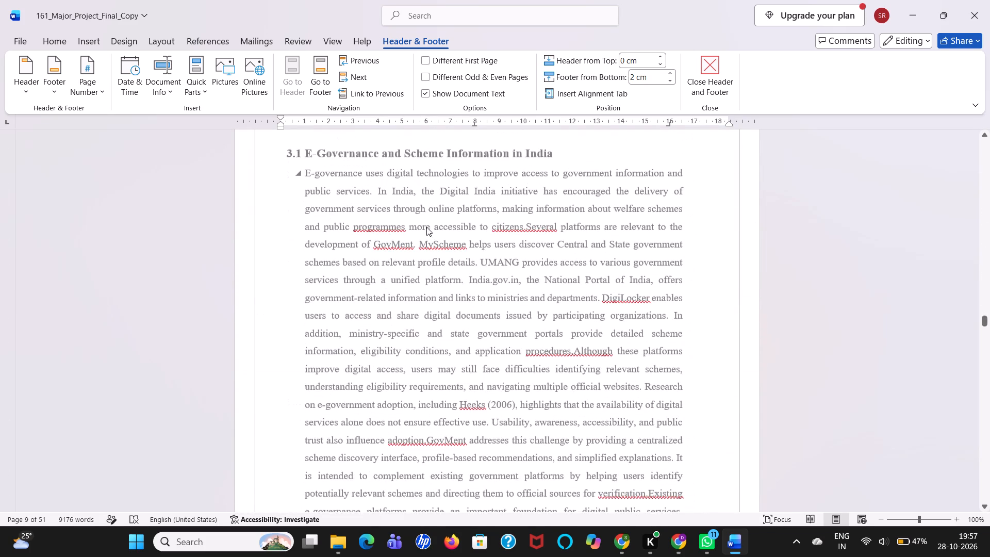
pyautogui.scroll(1, 426, 227)
pyautogui.scroll(-1, 426, 227)
pyautogui.scroll(1, 426, 227)
pyautogui.scroll(-13, 426, 227)
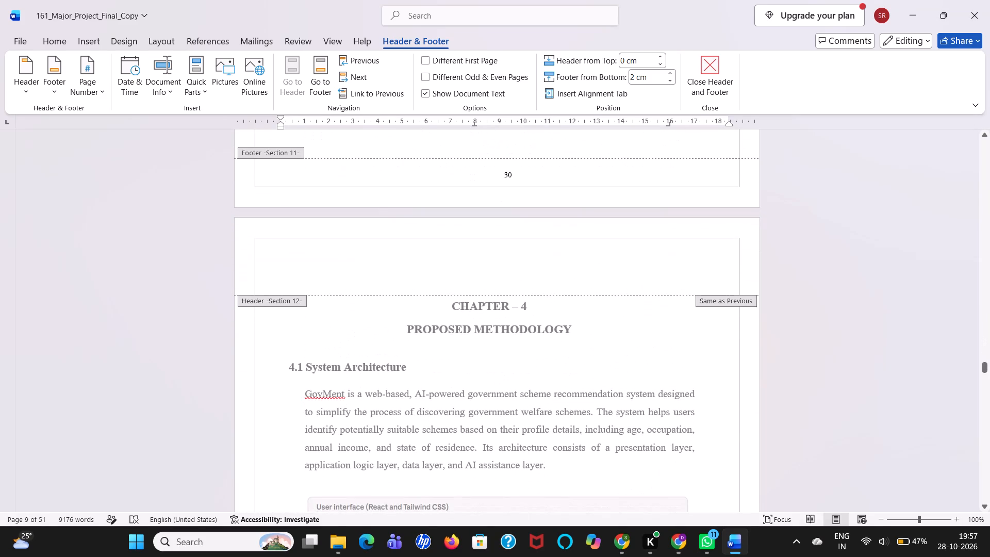
pyautogui.scroll(1, 494, 267)
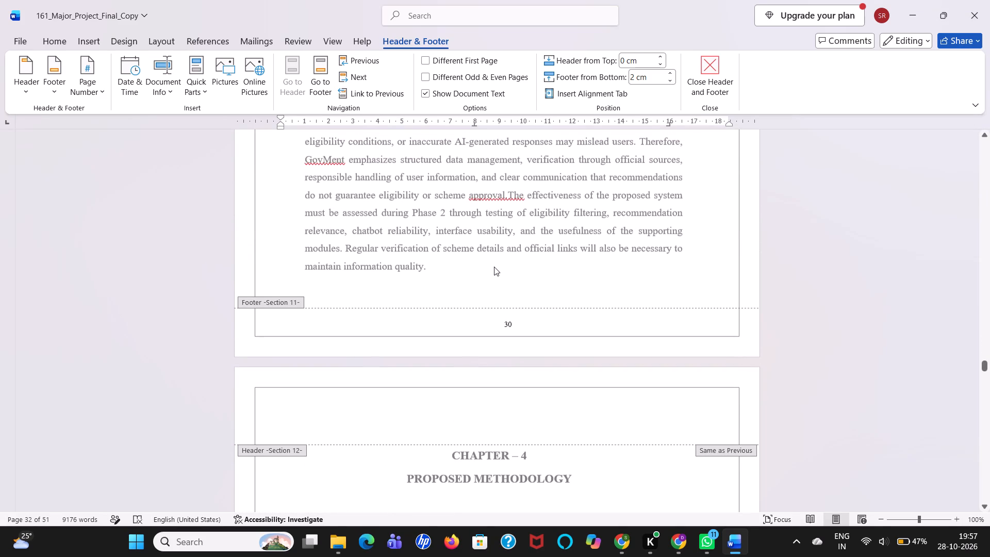
pyautogui.scroll(1, 494, 267)
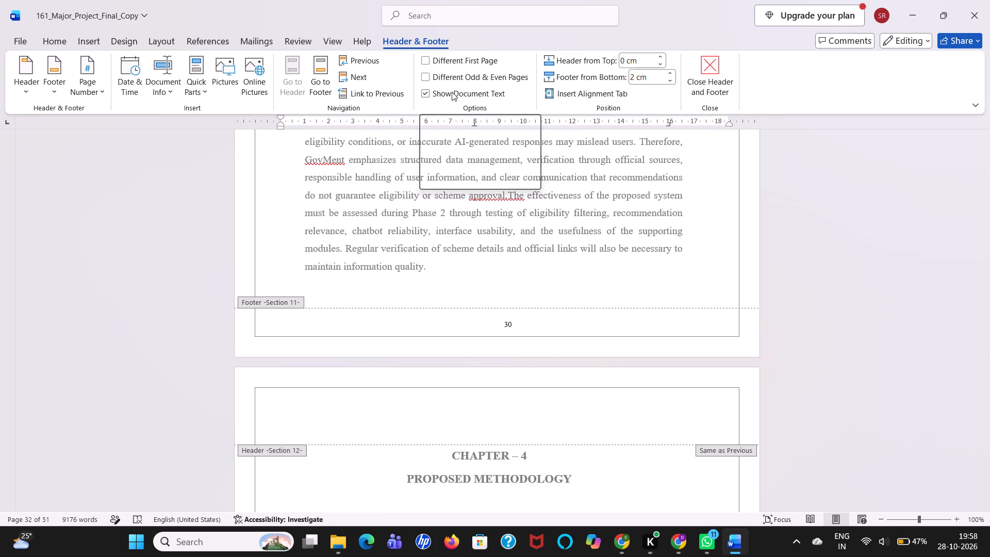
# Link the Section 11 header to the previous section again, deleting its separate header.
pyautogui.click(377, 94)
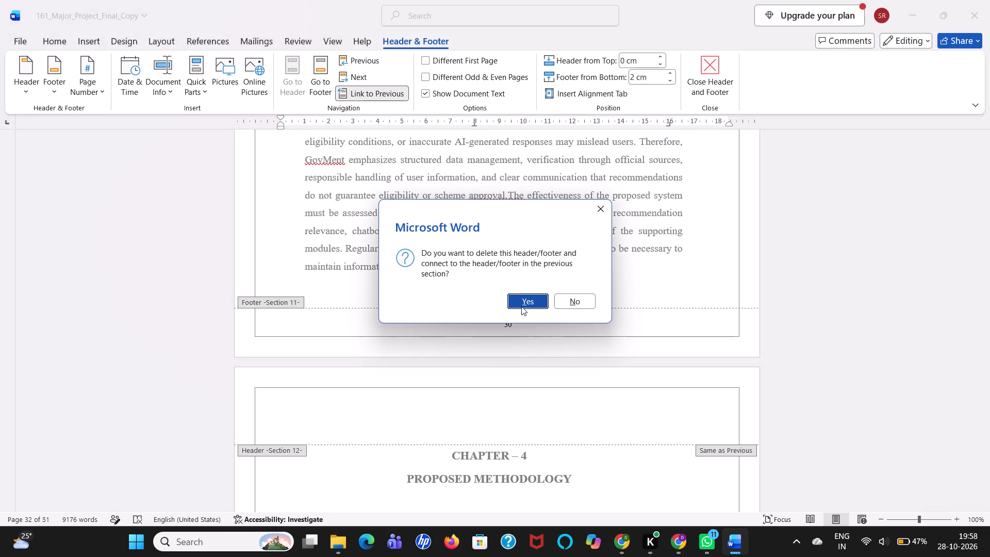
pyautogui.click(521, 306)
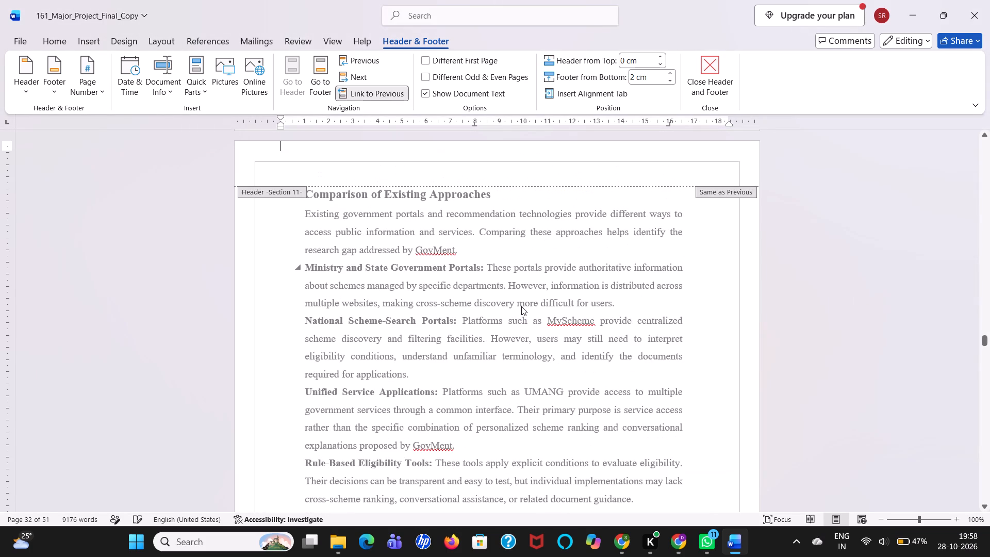
# Examine the headers and footers around the start of Chapter 4, and review those pages with header editing closed.
pyautogui.scroll(-4, 521, 306)
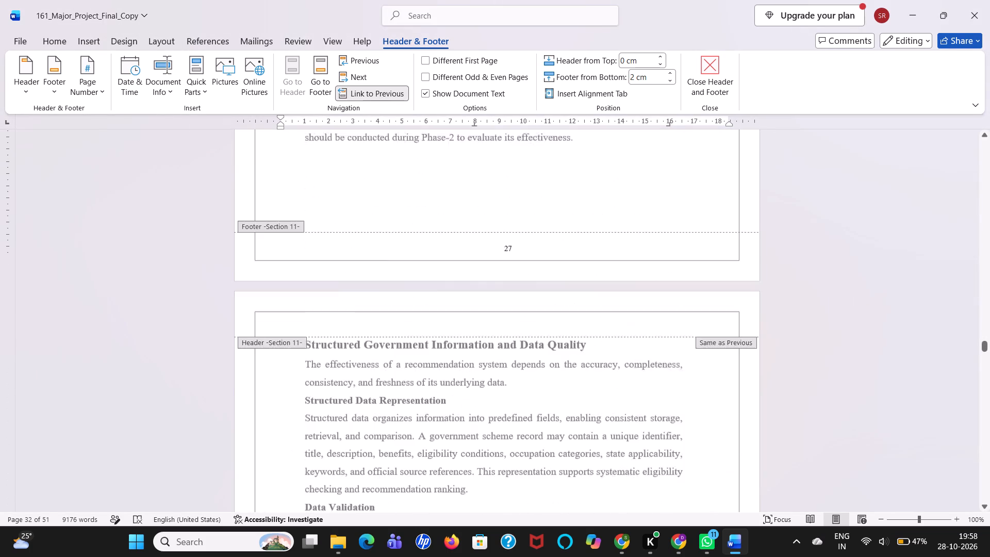
pyautogui.scroll(-13, 521, 306)
pyautogui.scroll(1, 521, 306)
pyautogui.scroll(-1, 521, 306)
pyautogui.scroll(1, 521, 306)
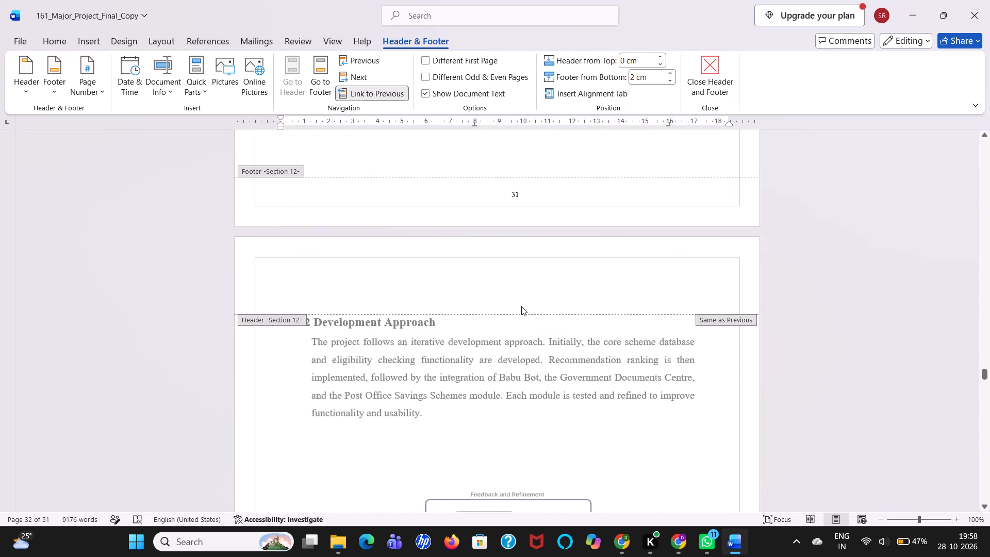
pyautogui.scroll(1, 521, 306)
pyautogui.scroll(-2, 521, 306)
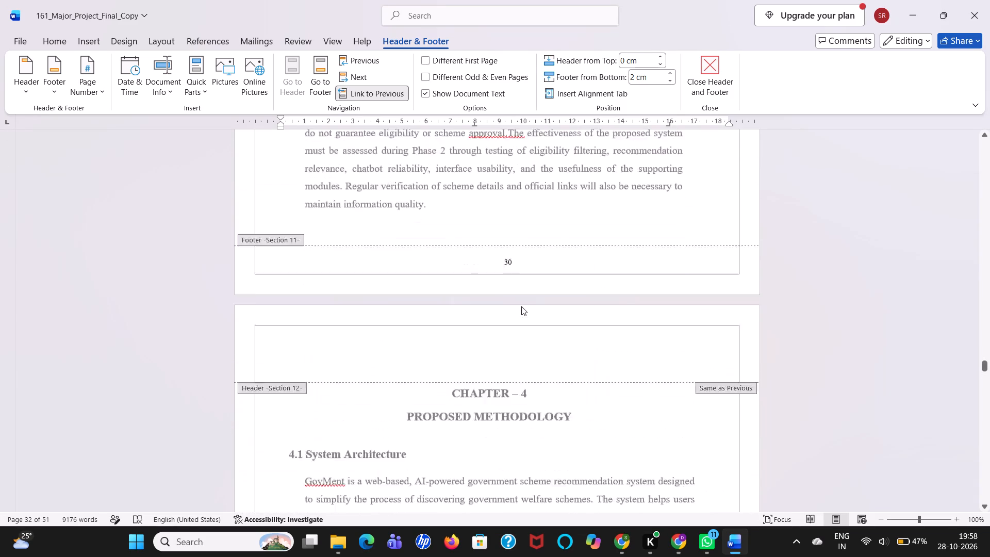
pyautogui.click(702, 72)
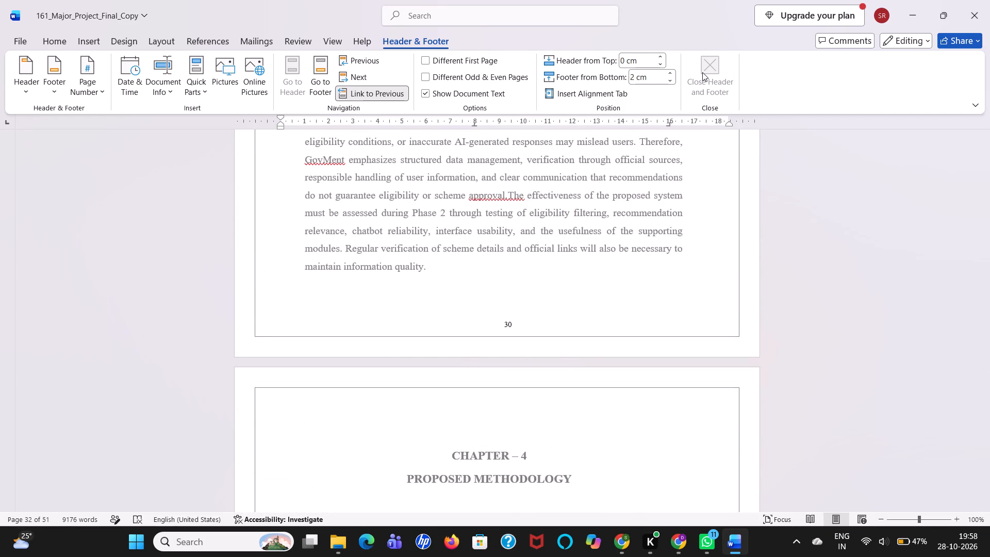
pyautogui.click(472, 403)
pyautogui.click(404, 420)
pyautogui.scroll(-1, 404, 420)
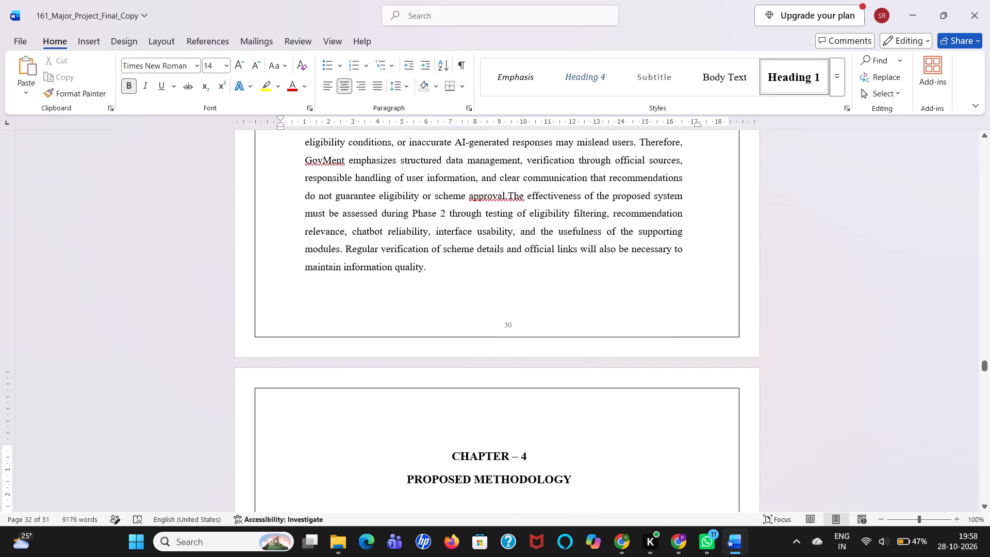
pyautogui.scroll(-5, 404, 420)
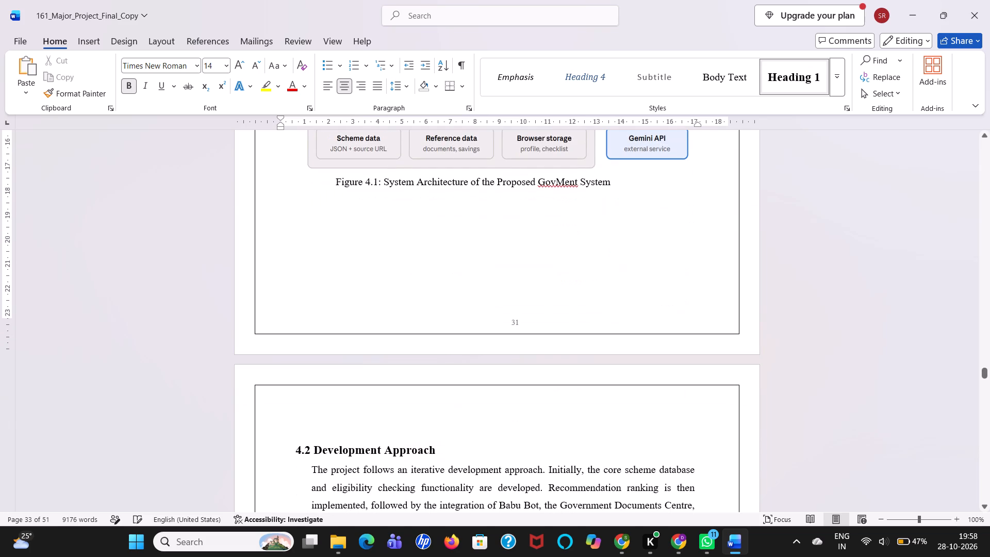
pyautogui.scroll(4, 404, 420)
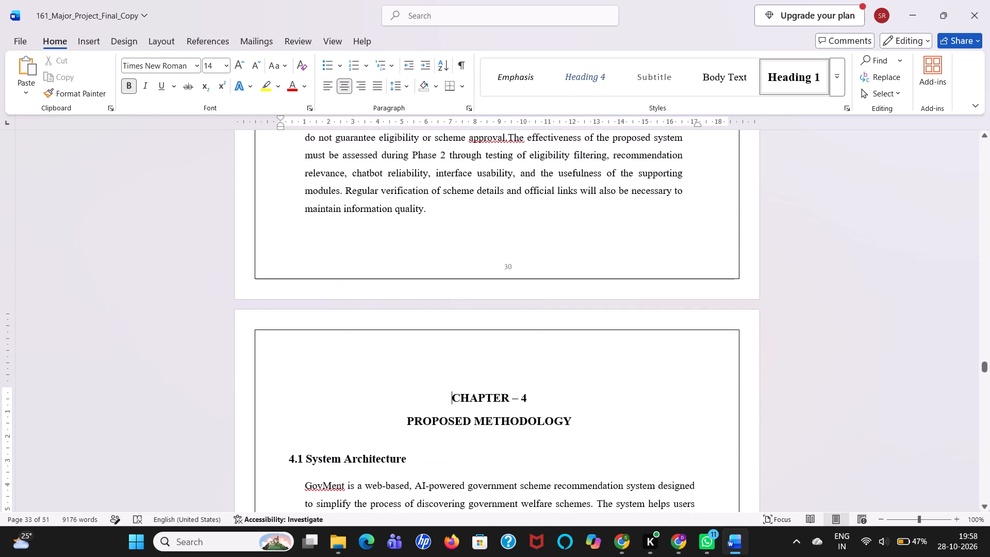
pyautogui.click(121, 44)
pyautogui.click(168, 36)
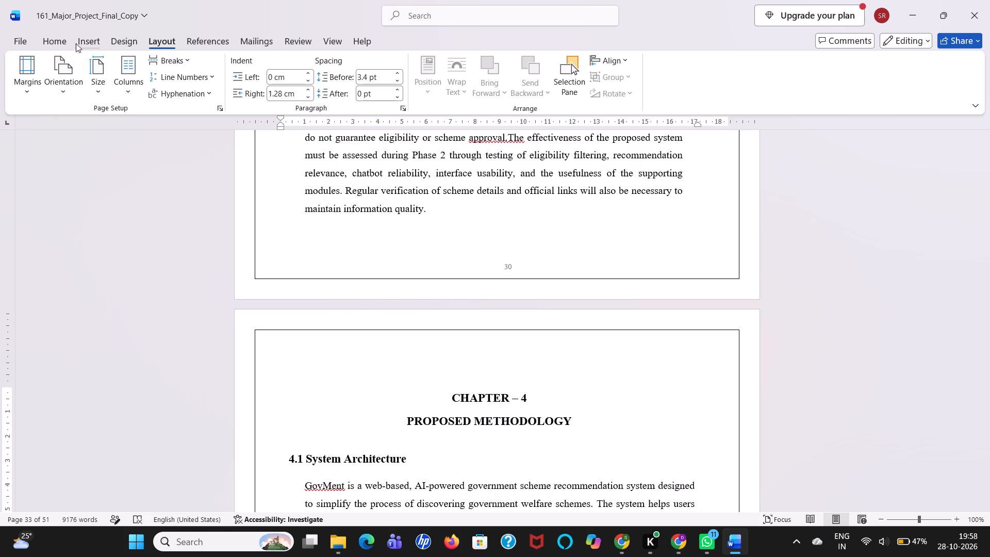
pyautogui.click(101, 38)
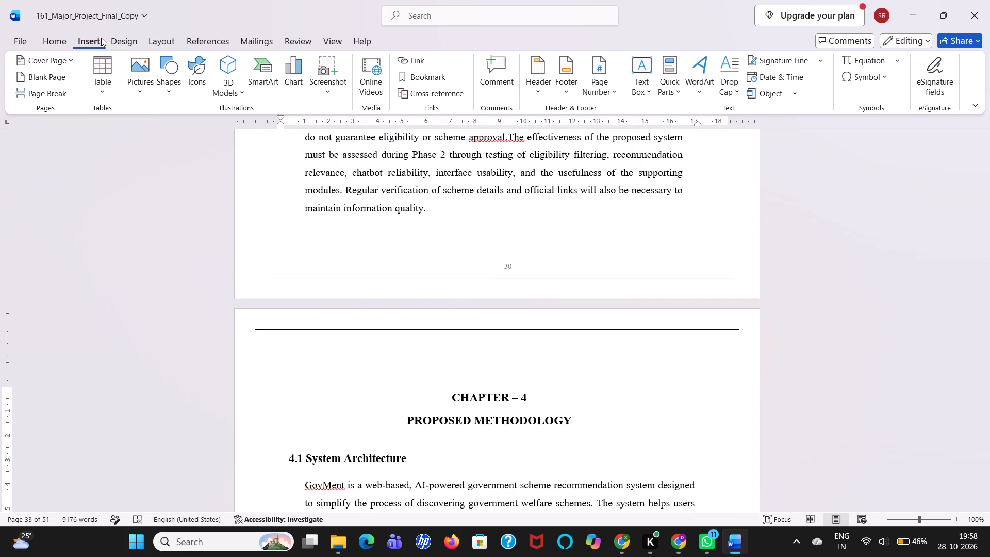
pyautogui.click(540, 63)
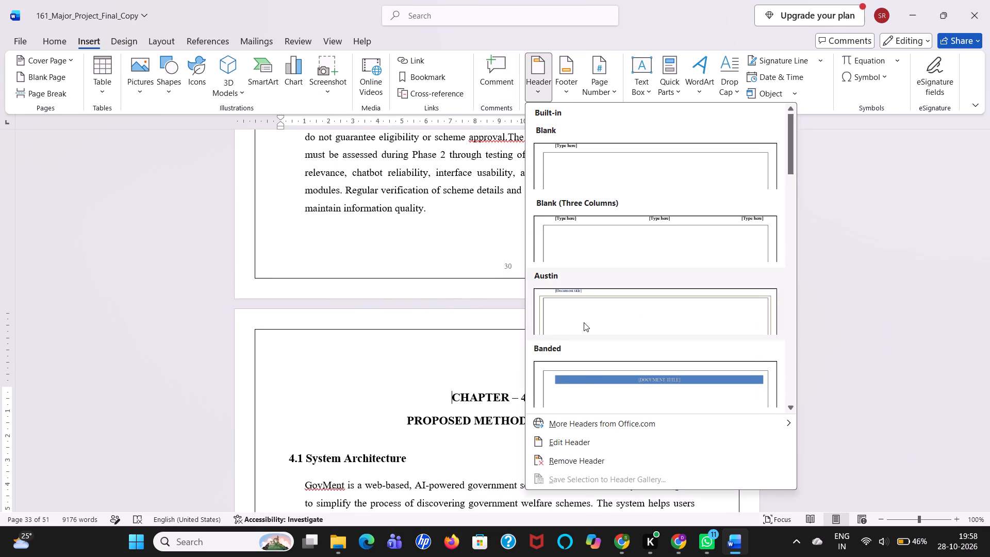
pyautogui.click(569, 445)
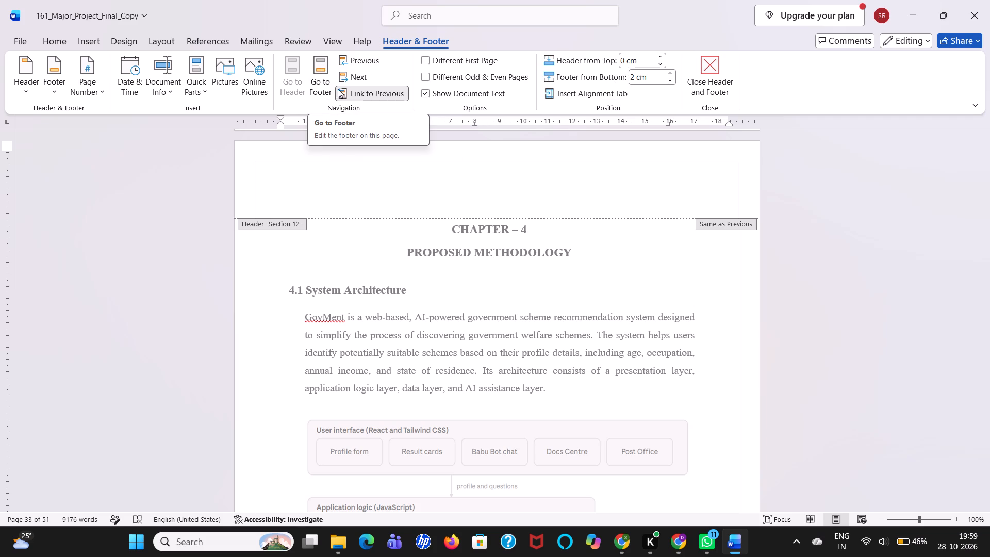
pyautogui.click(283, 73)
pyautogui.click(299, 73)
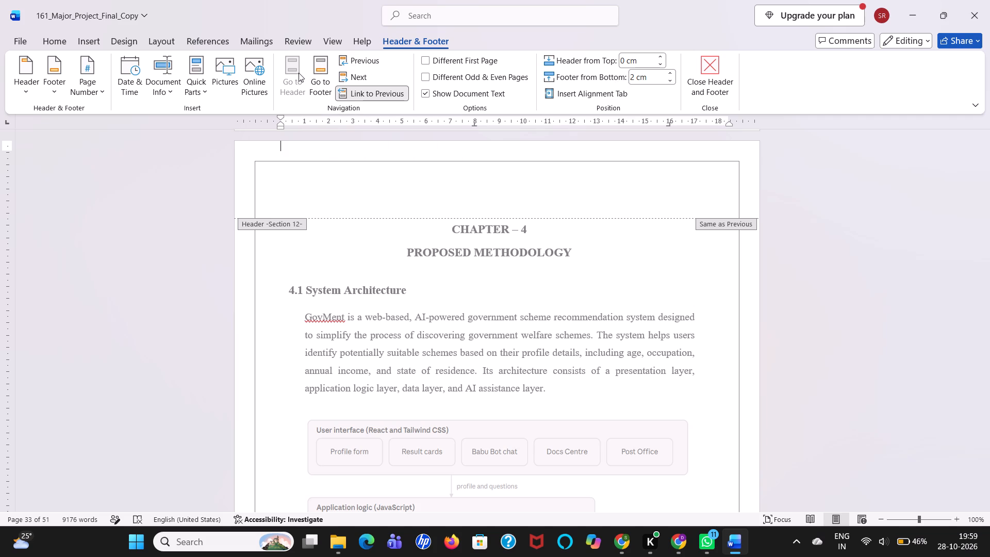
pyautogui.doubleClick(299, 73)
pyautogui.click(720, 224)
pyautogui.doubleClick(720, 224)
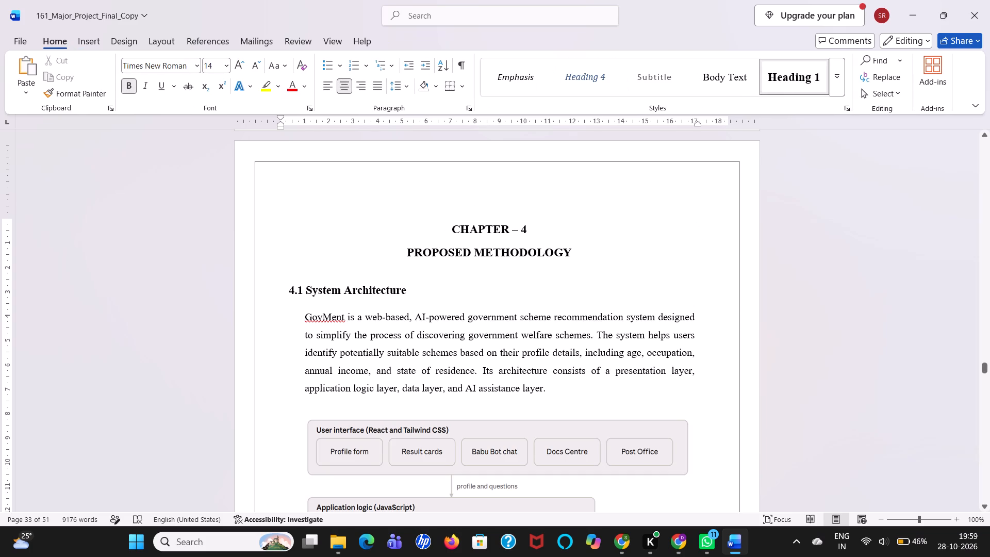
# Open header editing on the Chapter 4 page, move back to the Section 11 header and unlink it from the previous section.
pyautogui.click(507, 187)
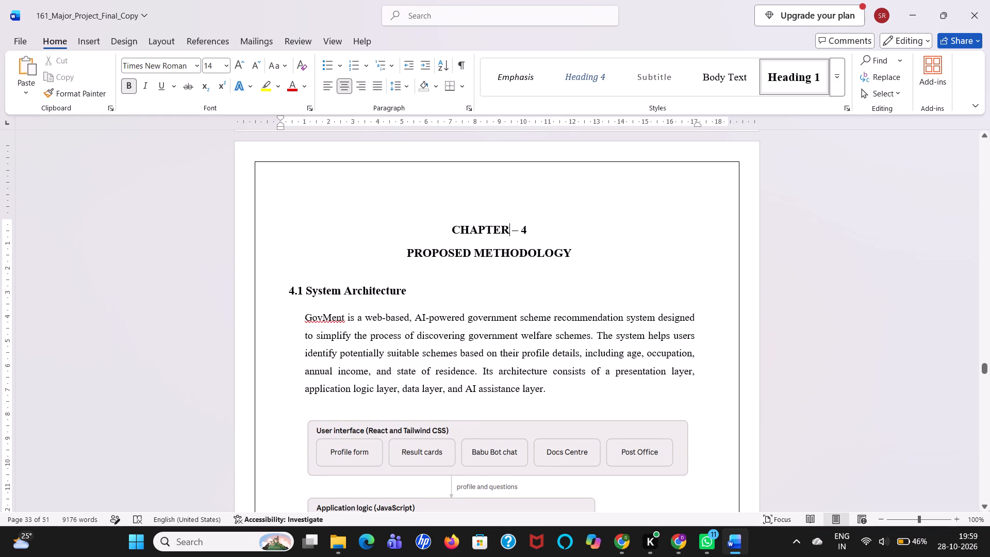
pyautogui.doubleClick(507, 187)
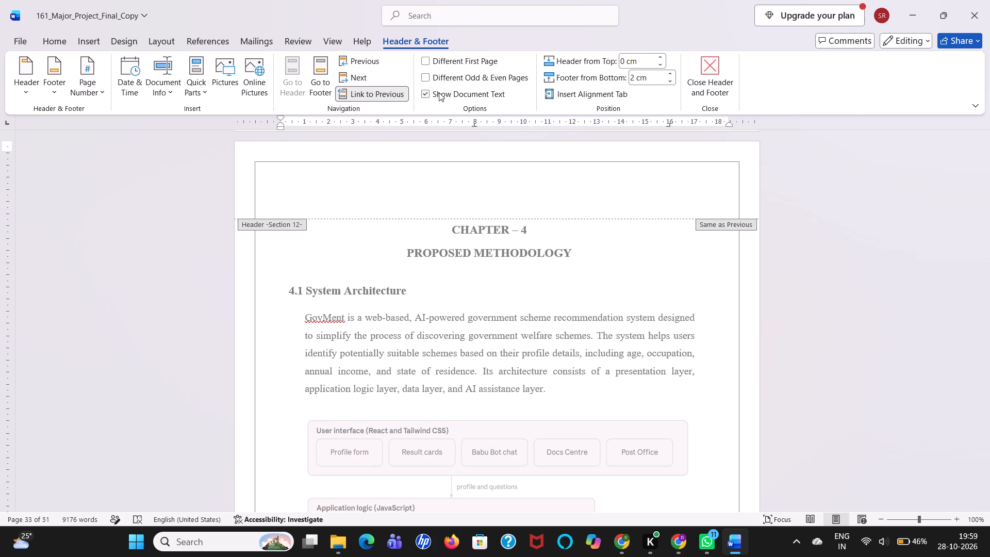
pyautogui.click(289, 67)
pyautogui.click(350, 59)
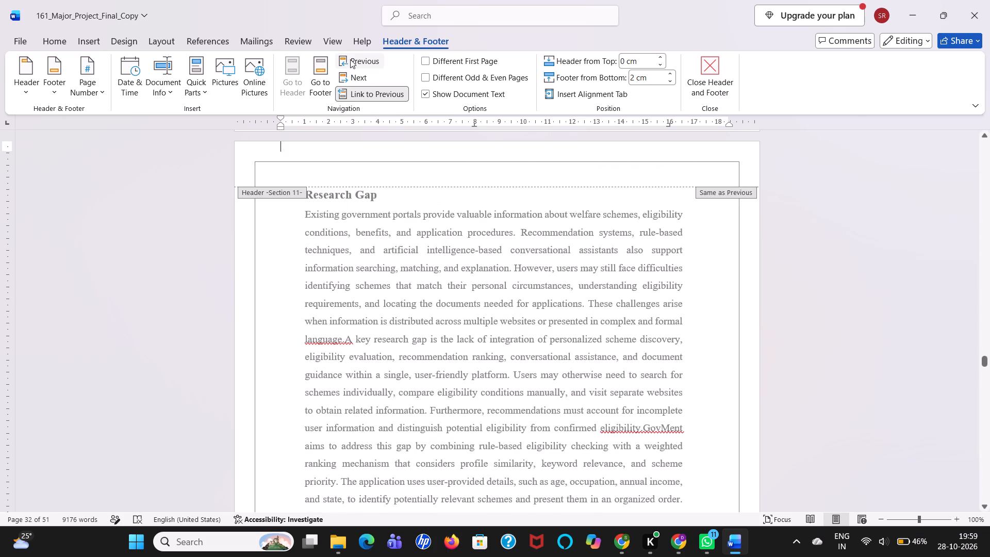
pyautogui.click(355, 90)
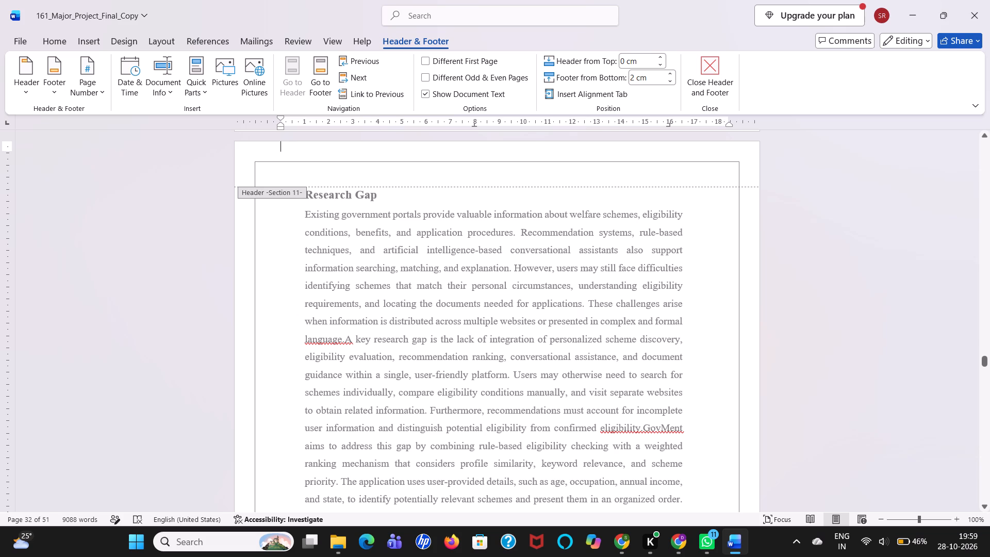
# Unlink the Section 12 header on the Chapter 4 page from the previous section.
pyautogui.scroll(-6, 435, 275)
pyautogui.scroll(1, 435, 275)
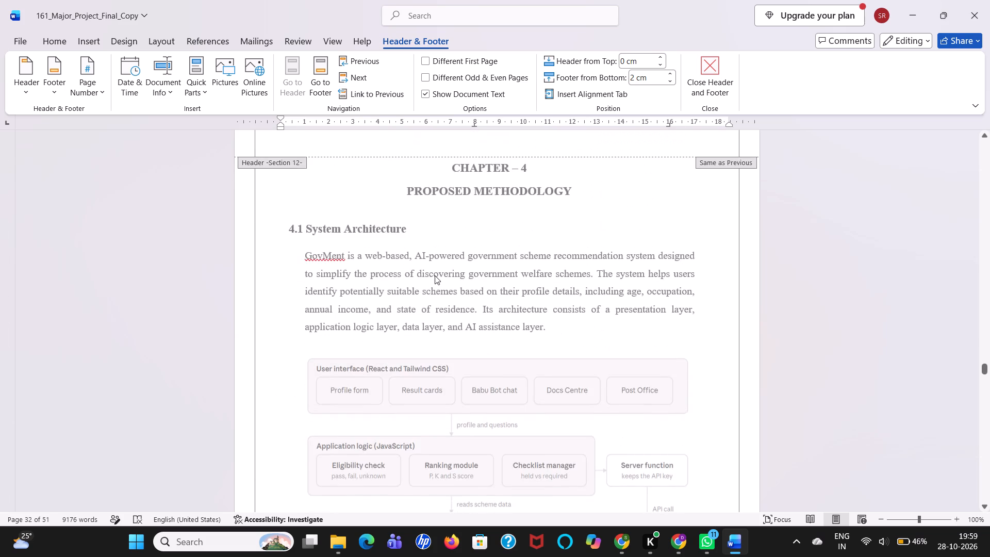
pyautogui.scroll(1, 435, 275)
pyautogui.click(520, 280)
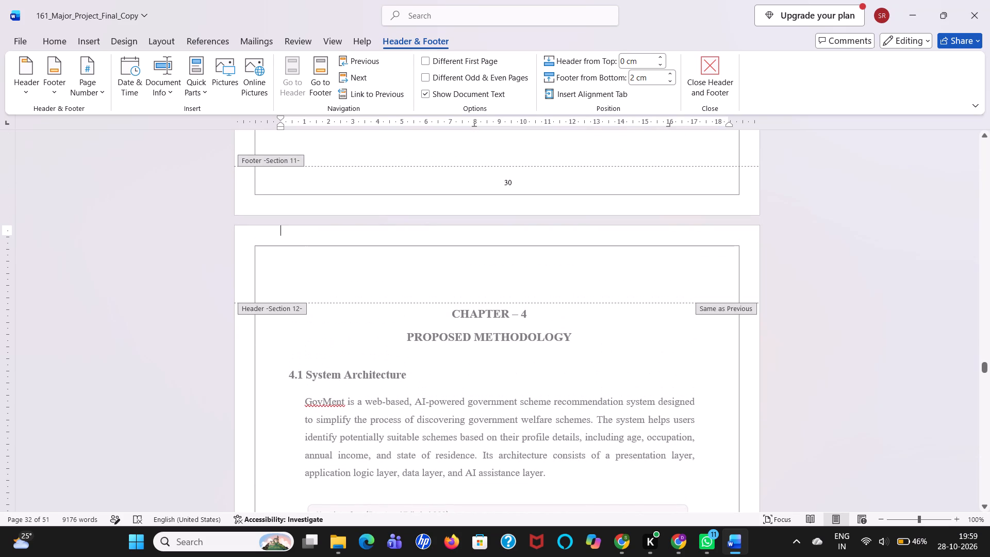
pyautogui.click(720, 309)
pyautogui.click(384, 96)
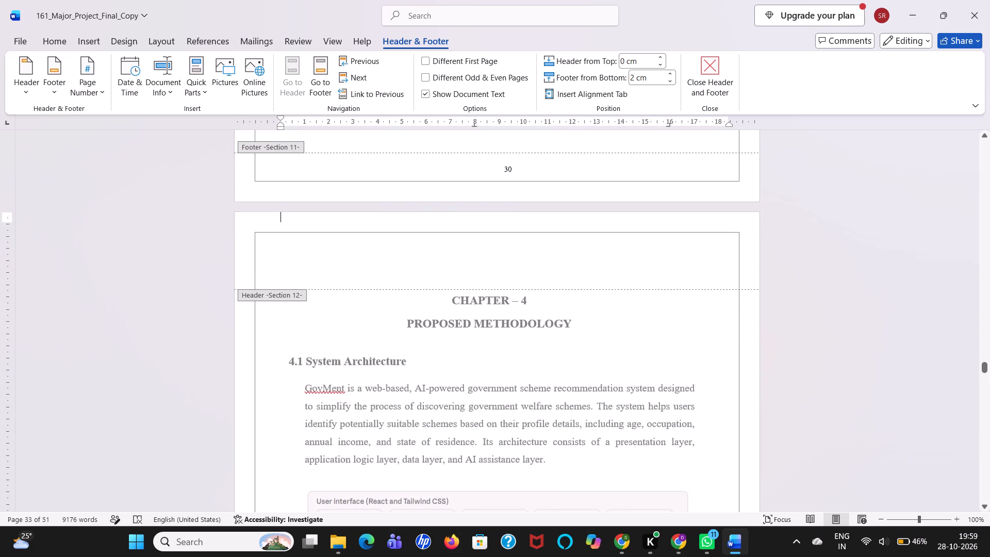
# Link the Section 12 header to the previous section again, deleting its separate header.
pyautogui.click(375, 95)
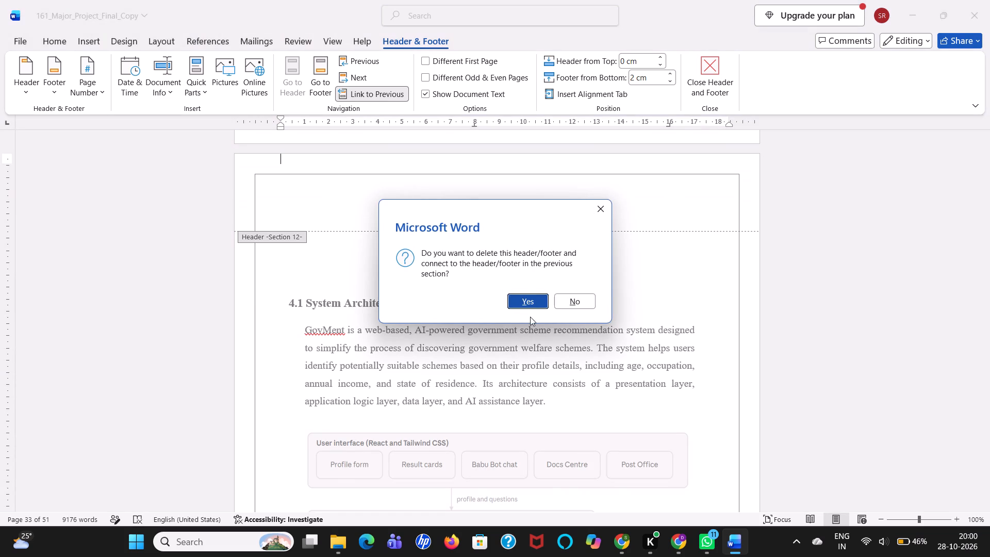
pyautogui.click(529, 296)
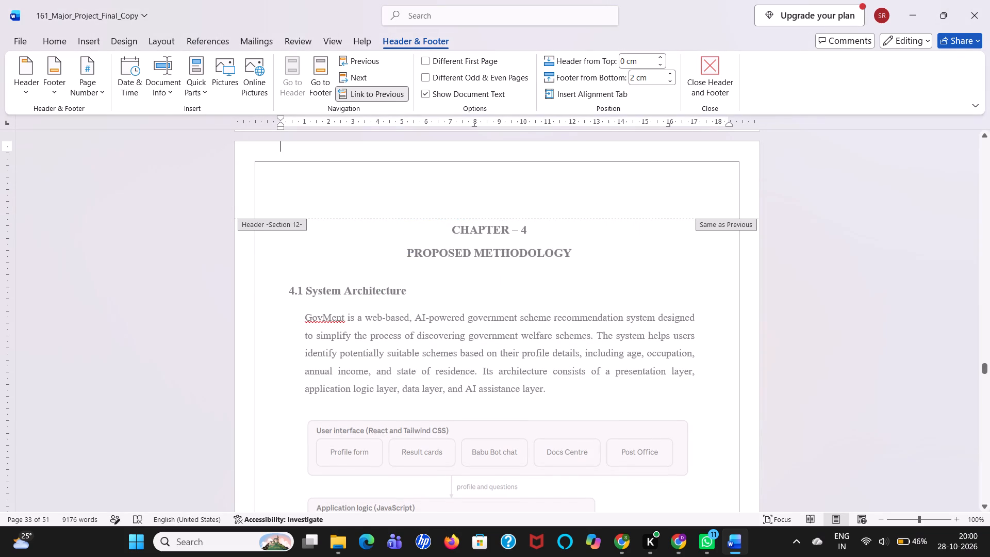
# Link the Section 11 footer, on the page before Chapter 4, to the previous section, deleting its separate footer.
pyautogui.scroll(1, 366, 172)
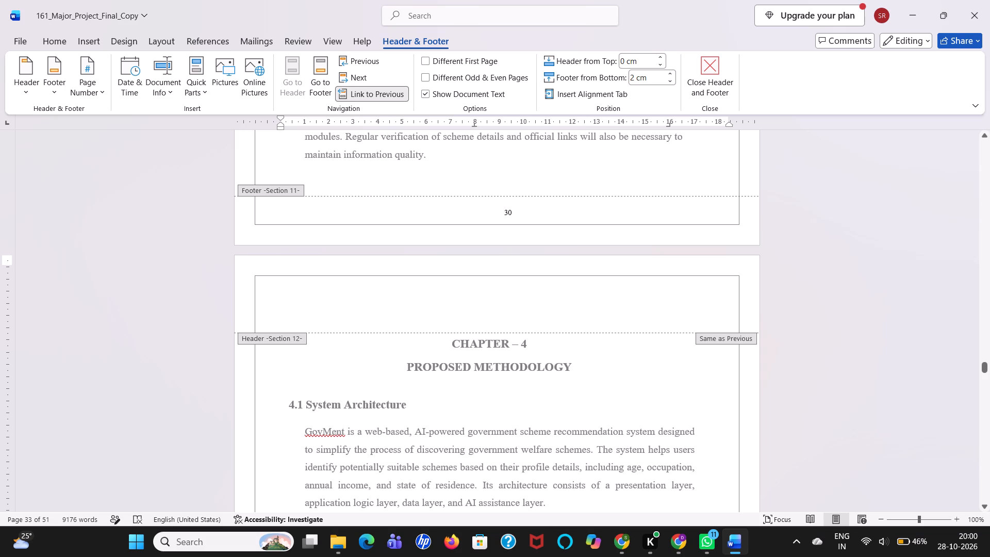
pyautogui.press('Down')
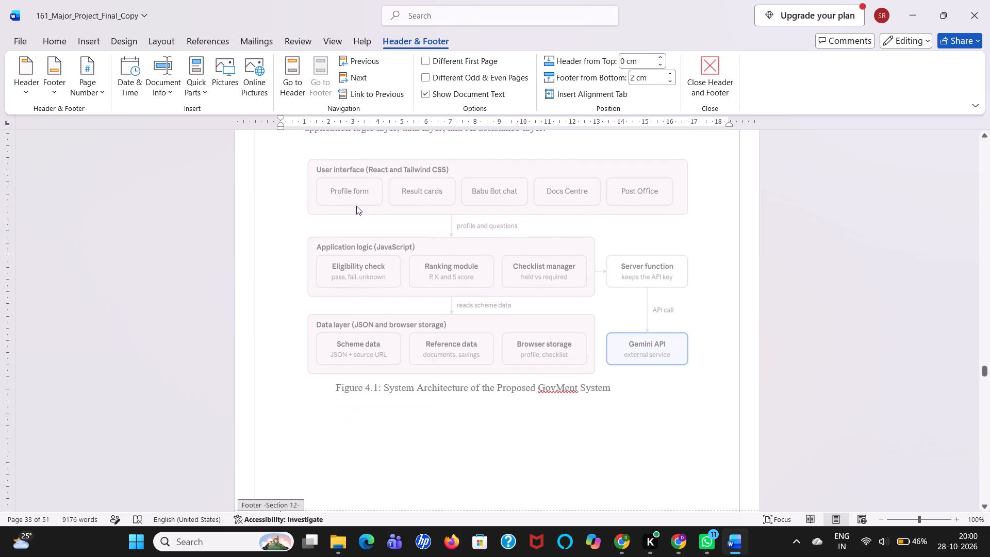
pyautogui.press('Up')
pyautogui.press('Up')
pyautogui.scroll(1, 356, 206)
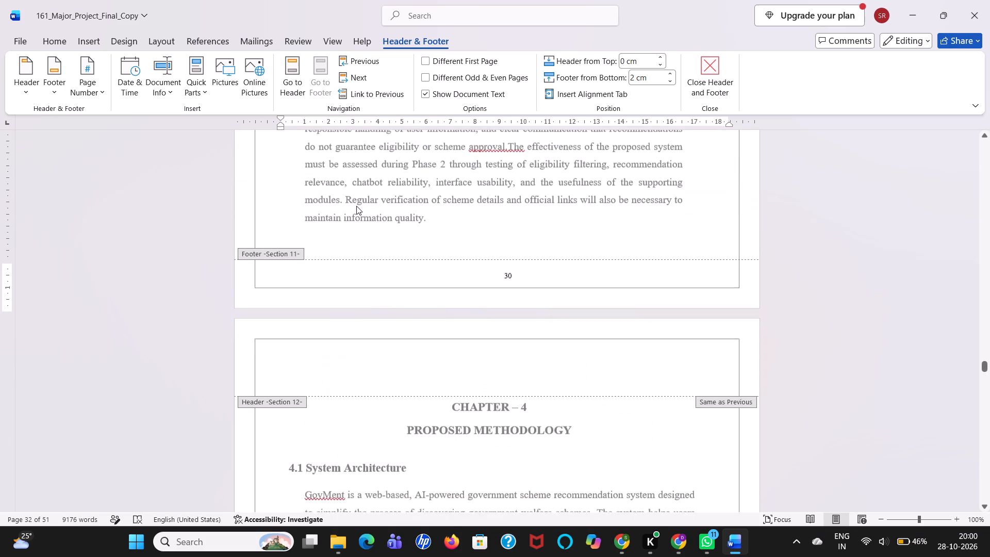
pyautogui.scroll(1, 356, 206)
pyautogui.click(312, 309)
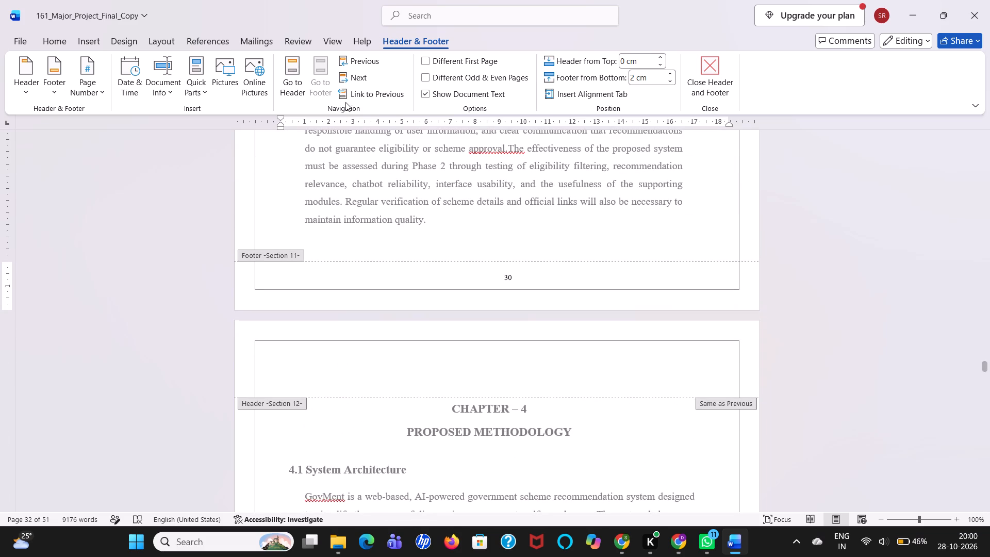
pyautogui.click(357, 97)
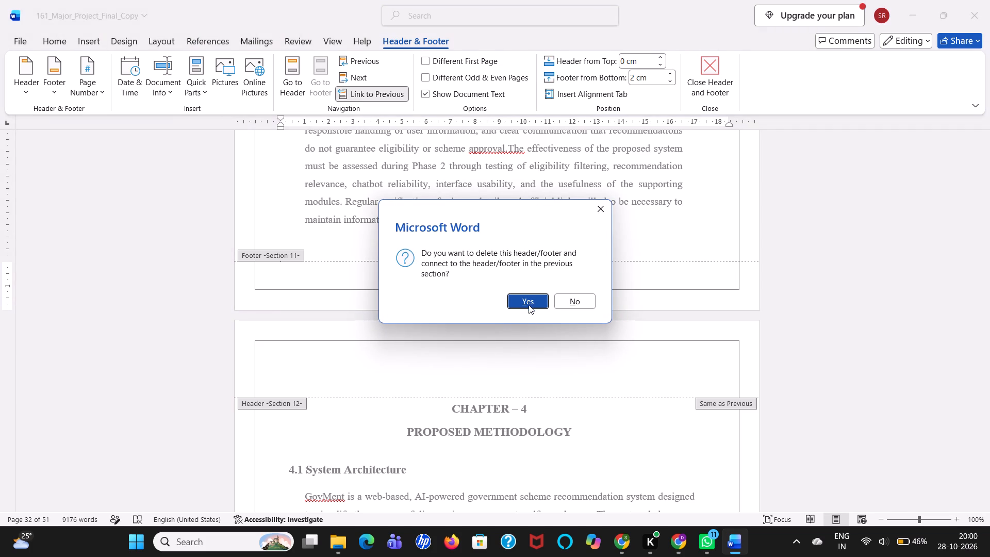
pyautogui.click(527, 302)
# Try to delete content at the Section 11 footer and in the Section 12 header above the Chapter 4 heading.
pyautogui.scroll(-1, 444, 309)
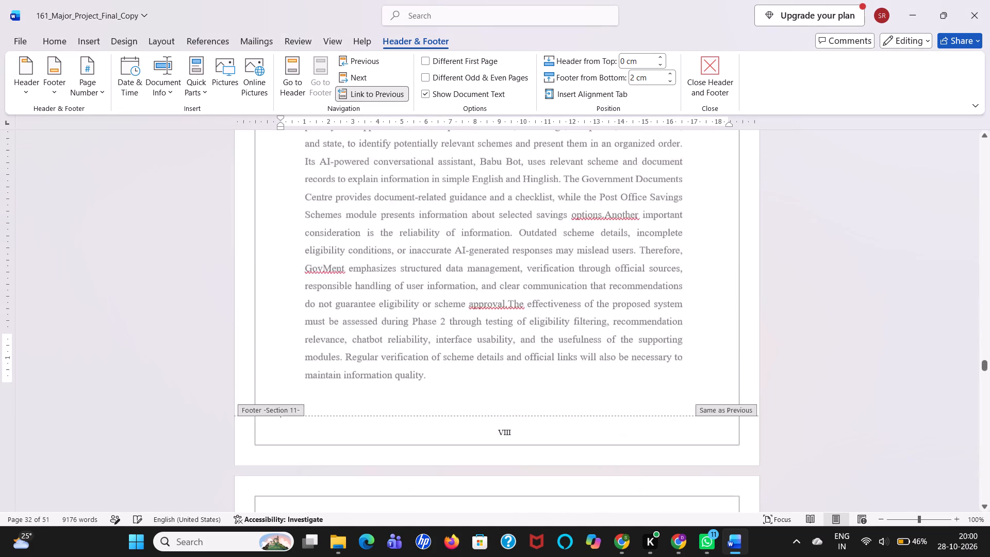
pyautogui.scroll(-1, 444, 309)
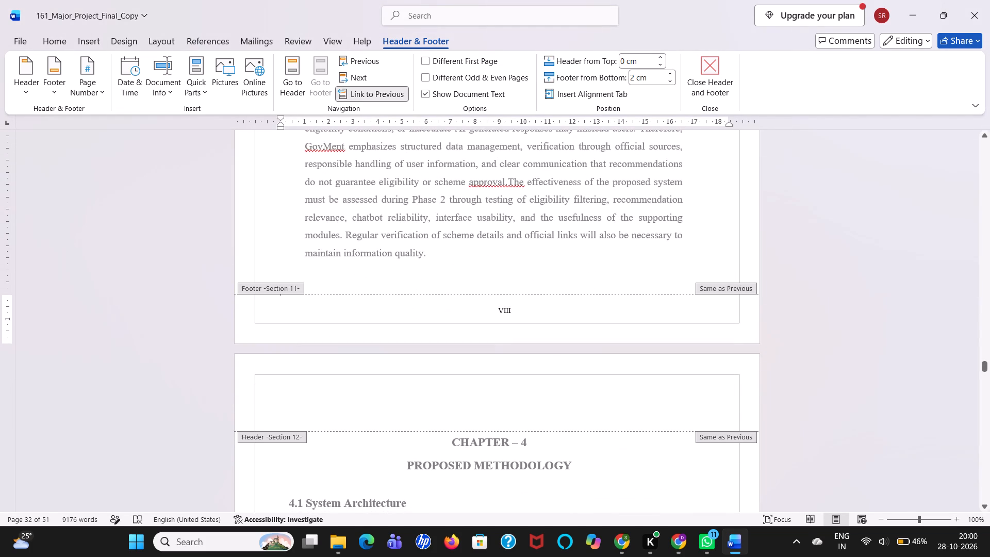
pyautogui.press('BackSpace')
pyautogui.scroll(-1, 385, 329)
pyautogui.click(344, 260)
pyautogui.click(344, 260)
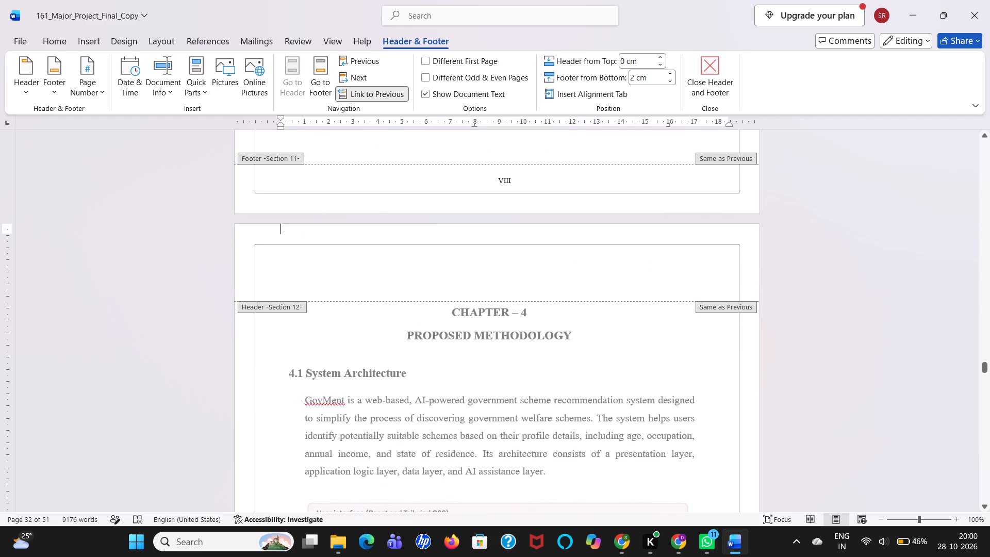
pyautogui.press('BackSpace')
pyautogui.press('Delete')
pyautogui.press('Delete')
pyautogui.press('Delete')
# Move from the Section 12 header to the footer of the Chapter 4 page.
pyautogui.click(353, 75)
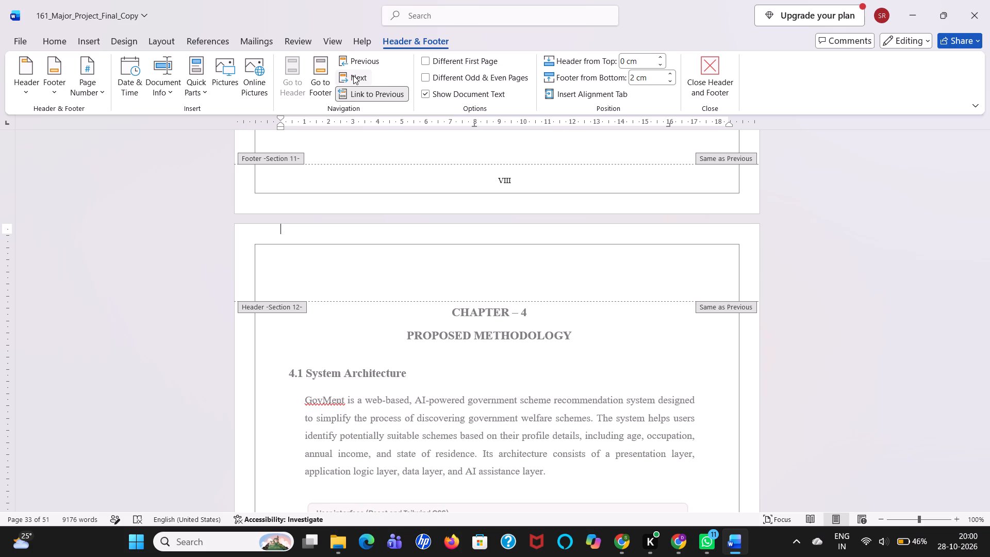
pyautogui.click(353, 75)
pyautogui.doubleClick(353, 75)
pyautogui.click(325, 73)
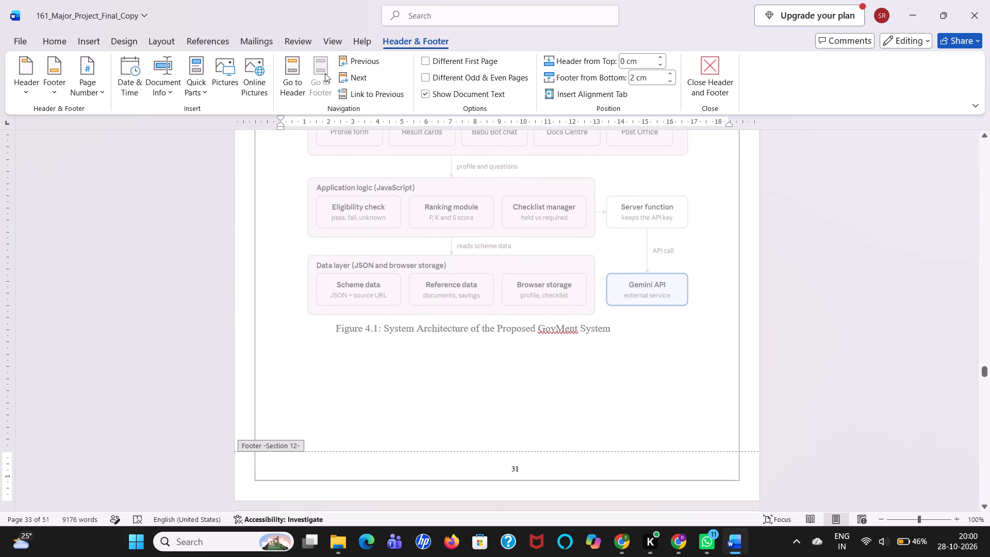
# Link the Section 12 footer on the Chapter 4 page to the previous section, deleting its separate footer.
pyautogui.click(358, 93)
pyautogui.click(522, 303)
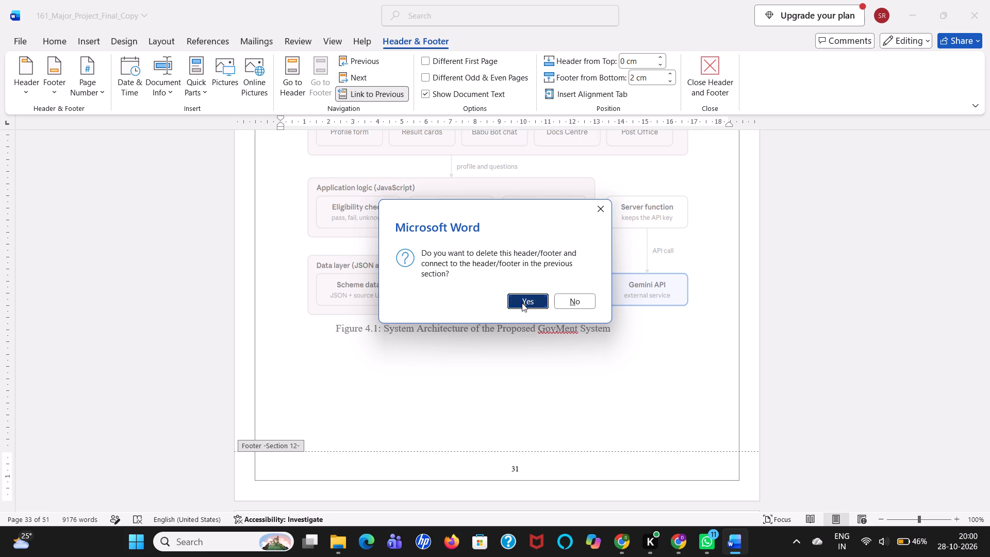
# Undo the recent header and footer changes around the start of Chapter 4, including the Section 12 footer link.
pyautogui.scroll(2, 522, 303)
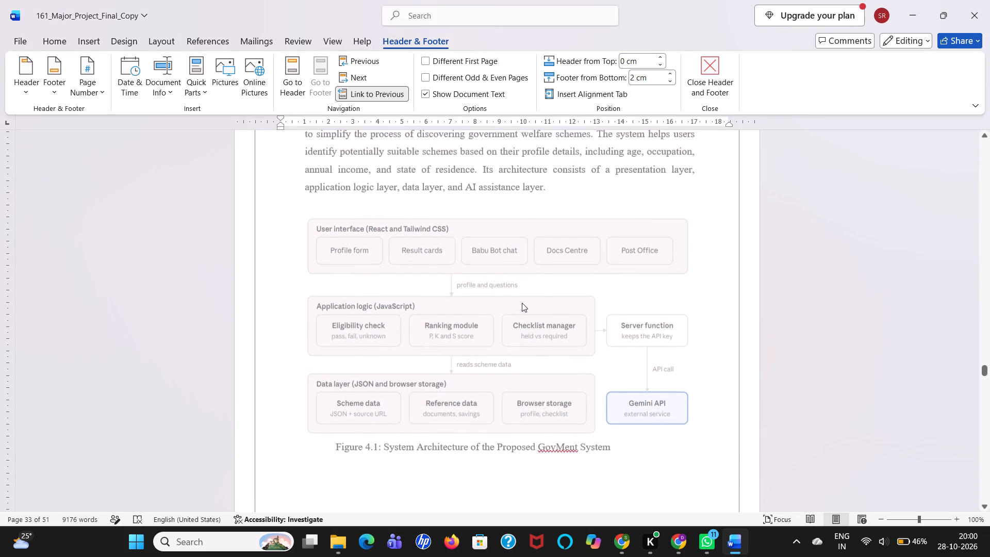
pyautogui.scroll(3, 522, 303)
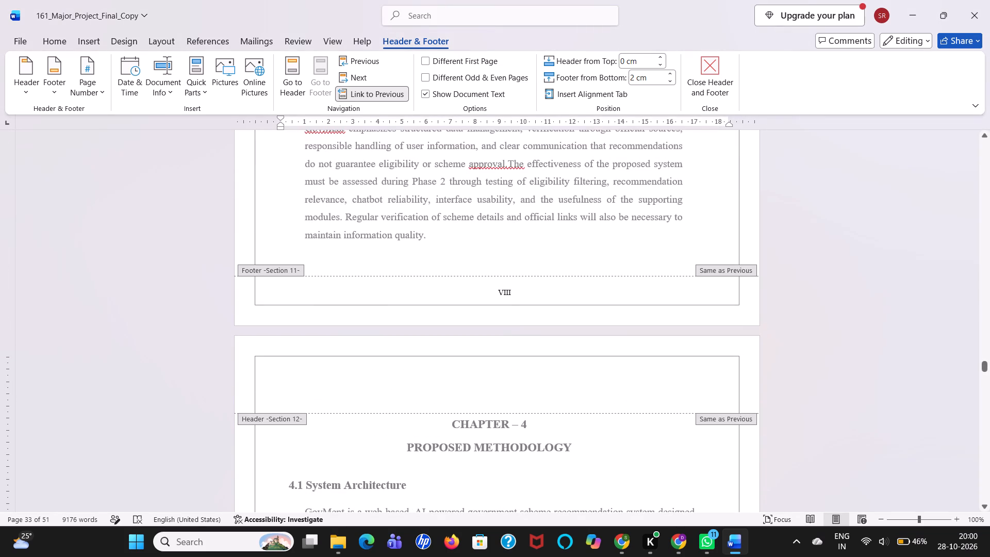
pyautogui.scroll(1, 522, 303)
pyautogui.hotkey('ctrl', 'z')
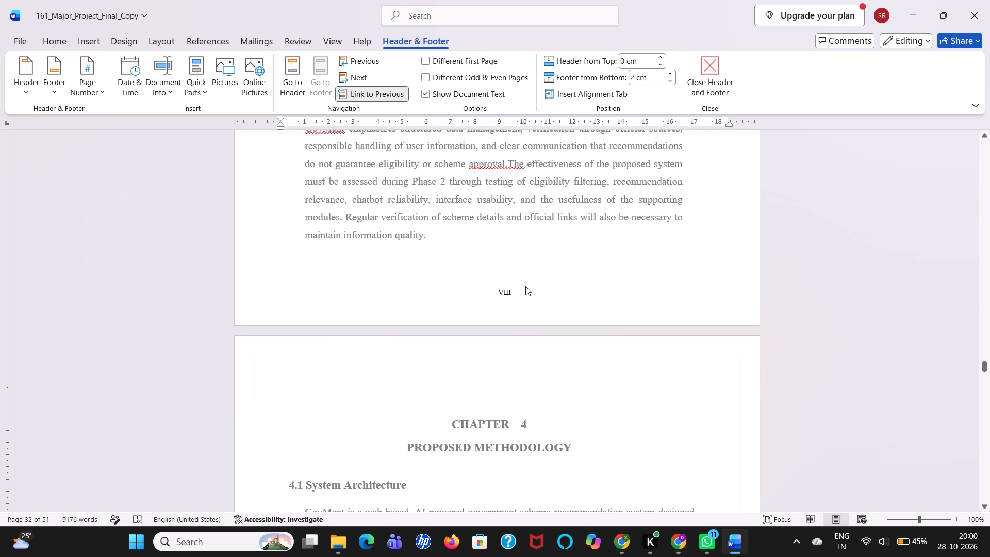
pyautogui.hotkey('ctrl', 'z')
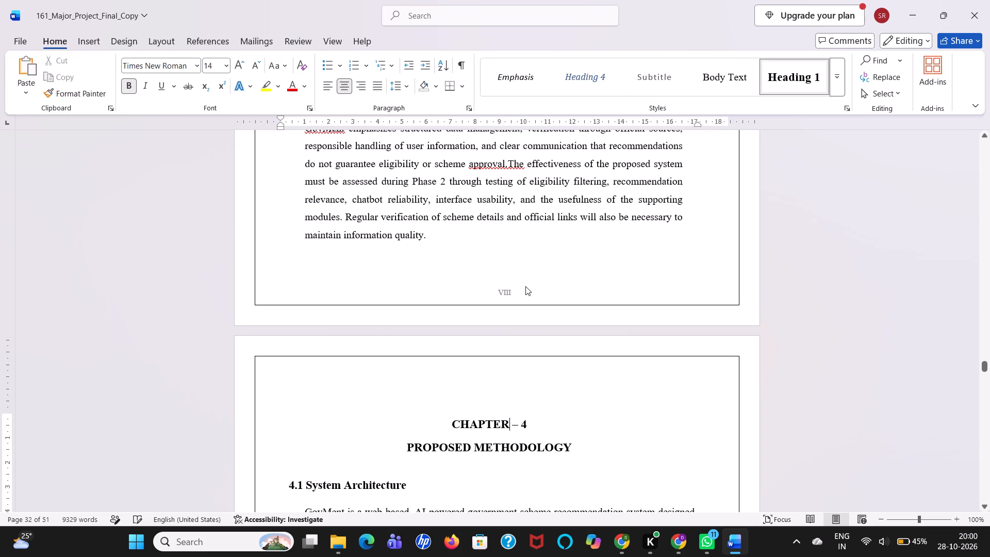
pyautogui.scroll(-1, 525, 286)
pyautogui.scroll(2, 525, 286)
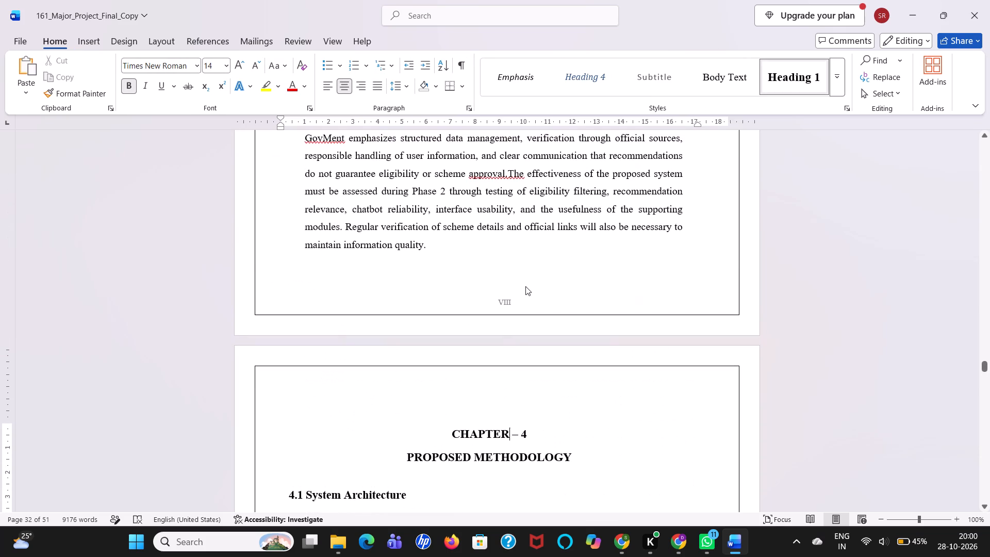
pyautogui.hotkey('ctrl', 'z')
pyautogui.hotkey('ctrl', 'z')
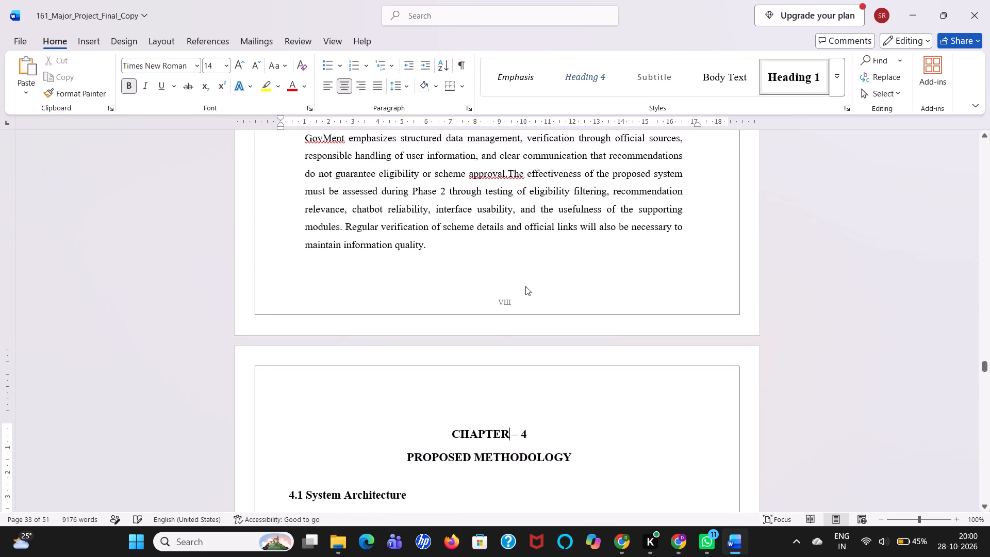
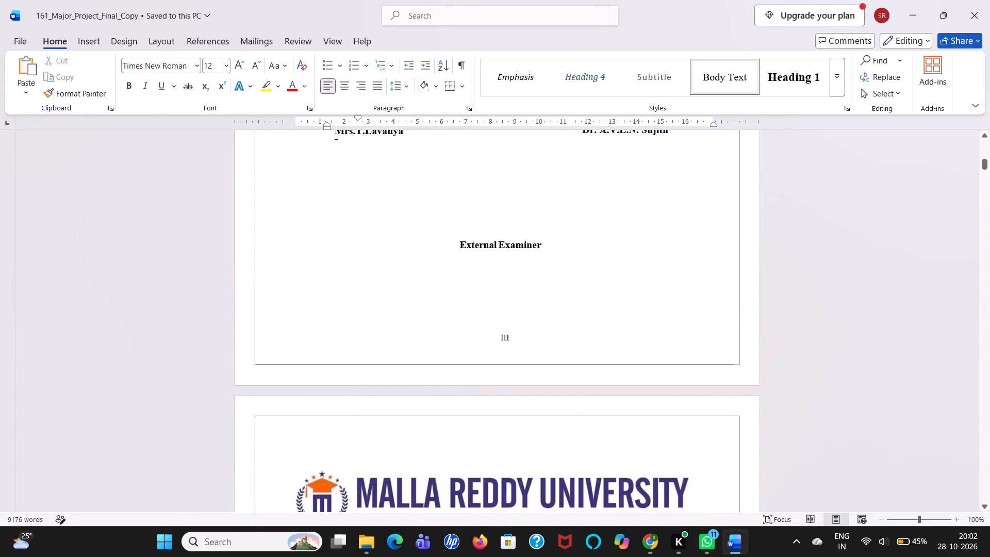
# Look through the report from the front matter to Chapter 4 and place the cursor in the CHAPTER – 4 heading line.
pyautogui.scroll(-18, 530, 314)
pyautogui.scroll(-5, 530, 314)
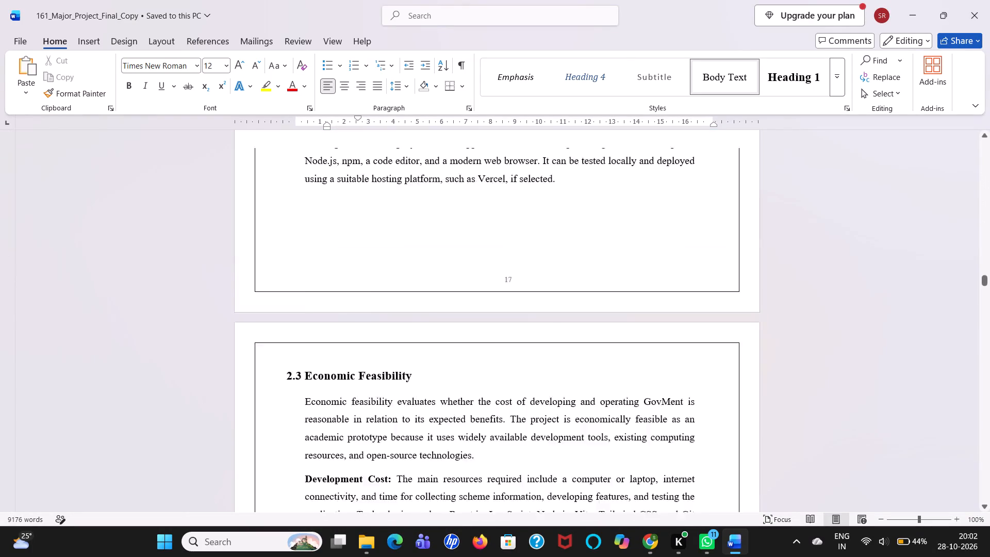
pyautogui.scroll(-7, 530, 314)
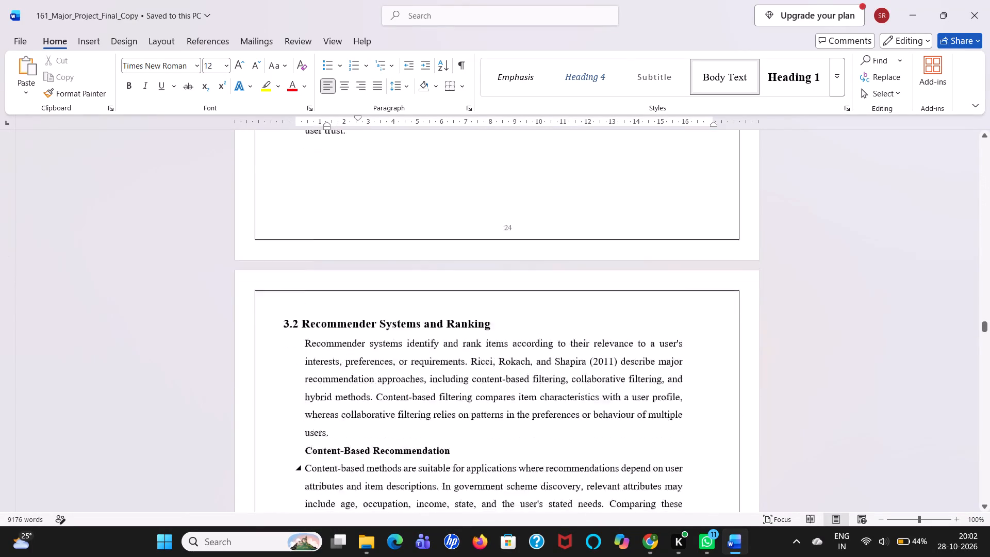
pyautogui.scroll(-14, 530, 314)
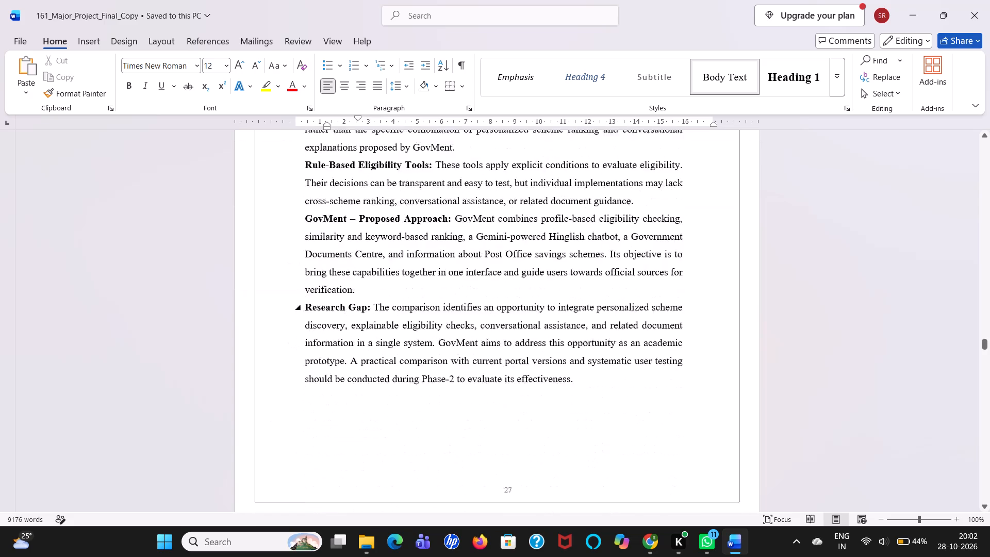
pyautogui.scroll(-9, 530, 314)
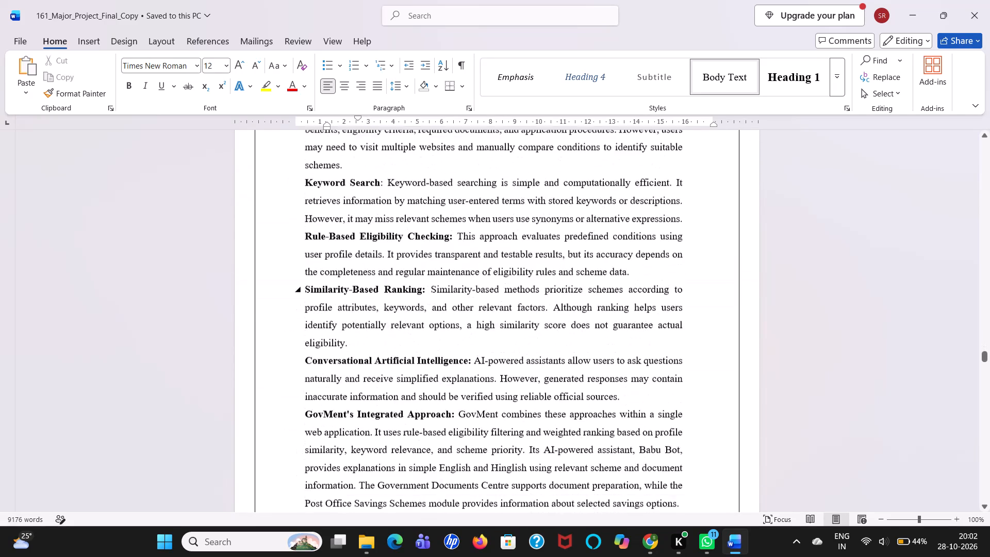
pyautogui.scroll(-7, 530, 314)
pyautogui.scroll(1, 530, 314)
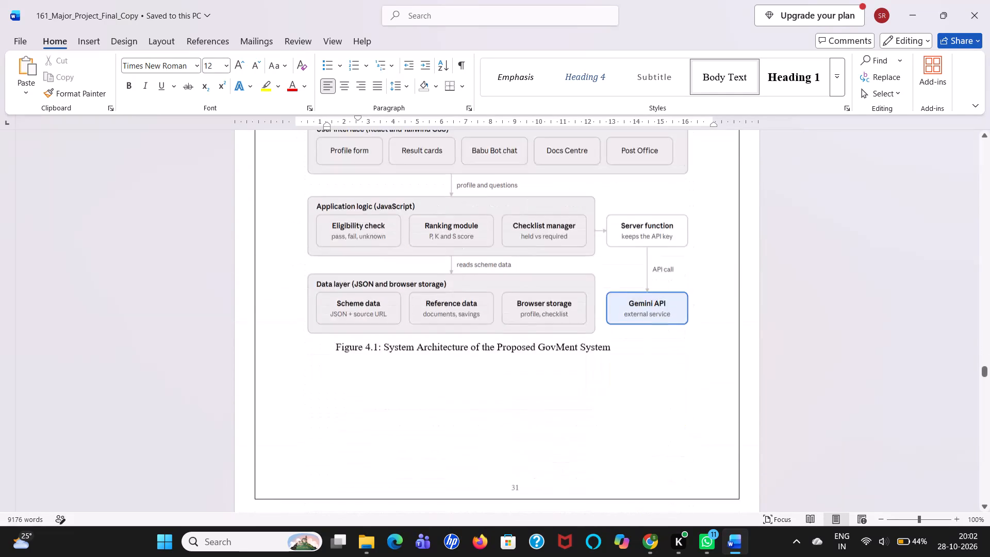
pyautogui.scroll(1, 530, 314)
pyautogui.click(406, 307)
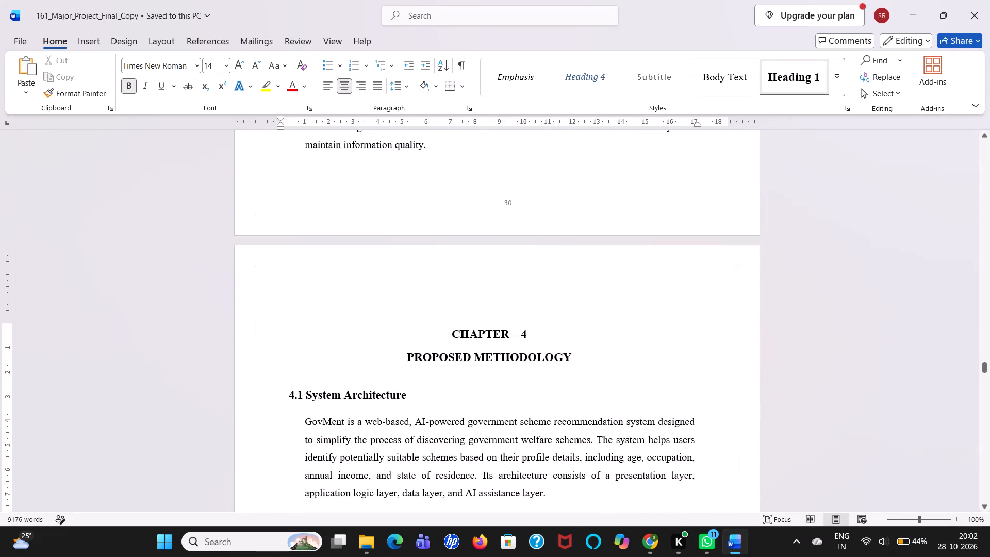
# Apply the Heading 1 style to the two title lines "CHAPTER – 4" and "PROPOSED METHODOLOGY".
pyautogui.click(404, 330)
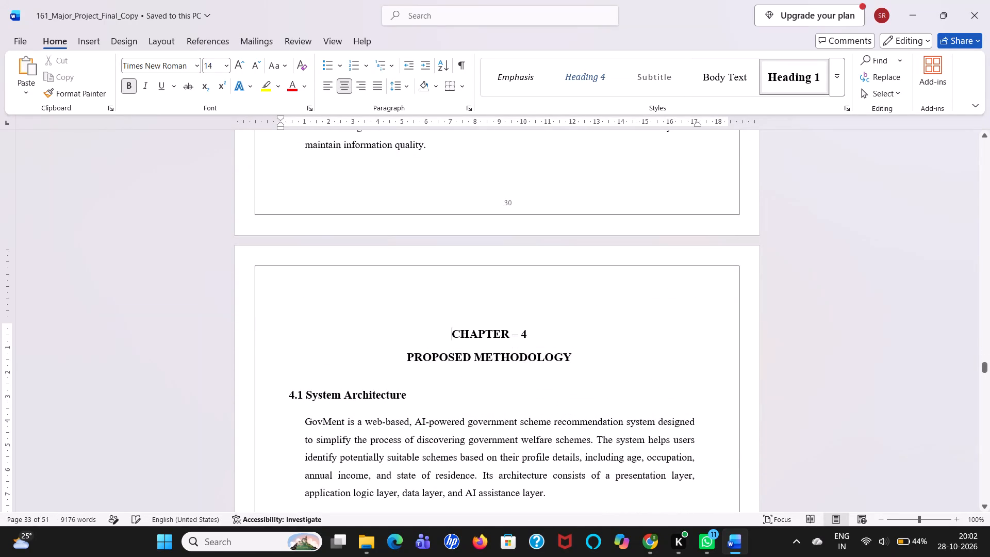
pyautogui.click(310, 280)
pyautogui.moveTo(576, 355); pyautogui.dragTo(377, 335)
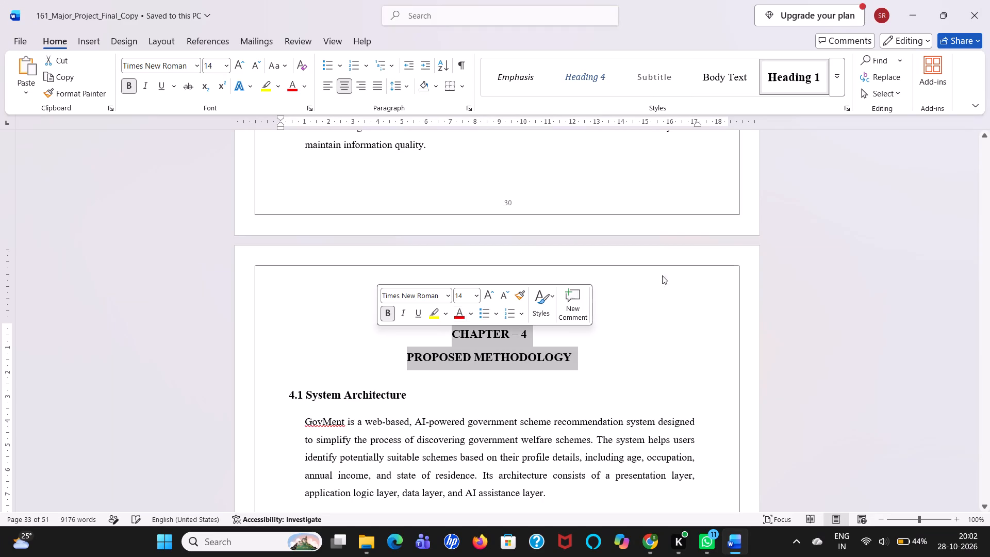
pyautogui.click(783, 86)
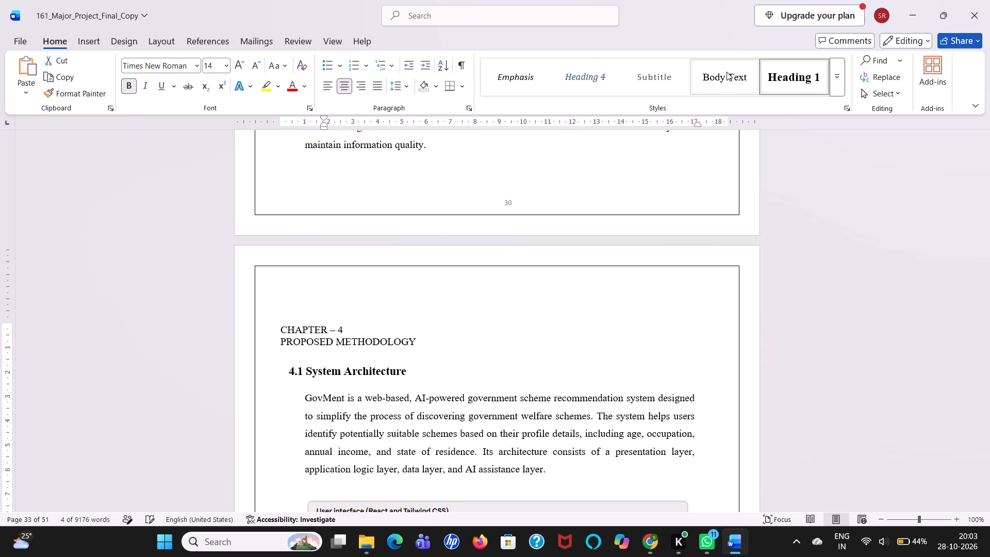
pyautogui.click(836, 78)
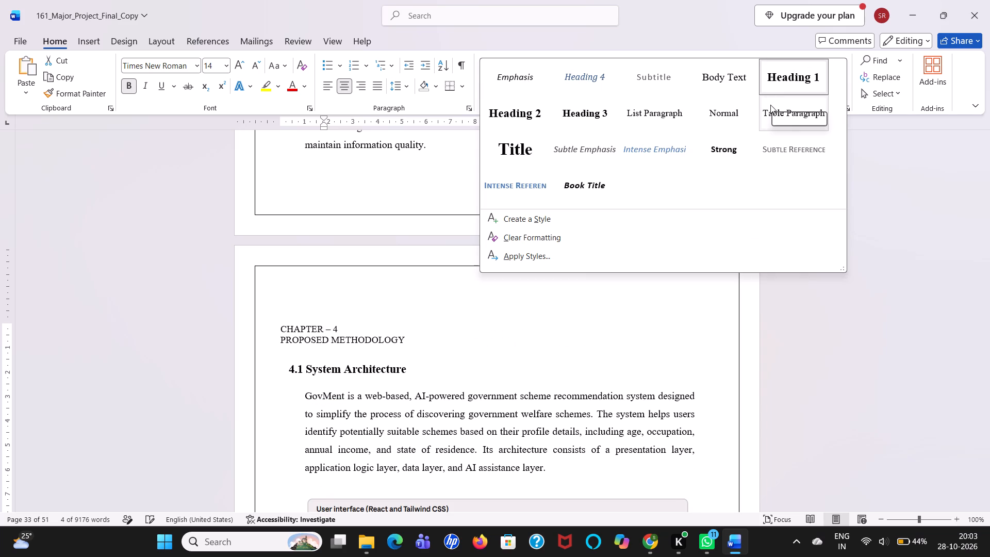
pyautogui.click(796, 343)
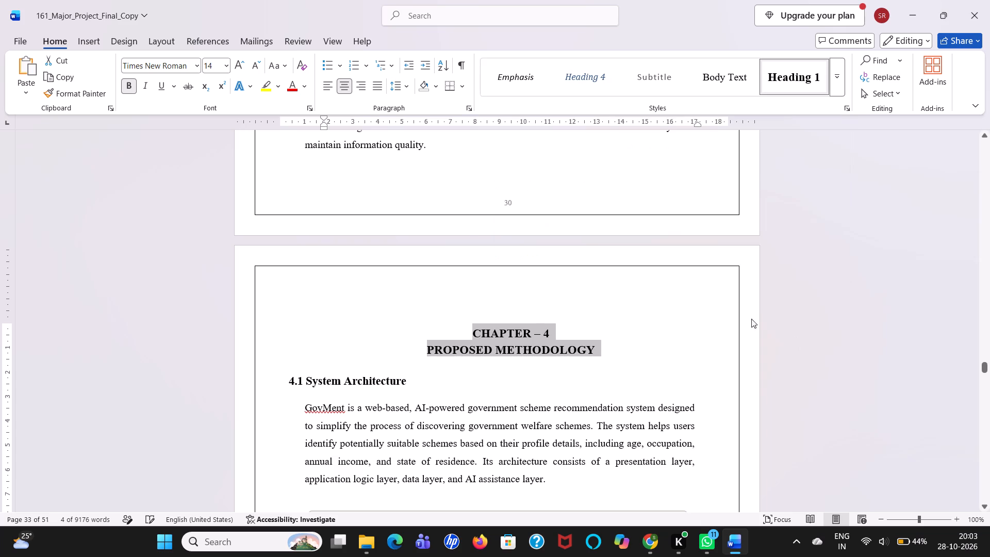
pyautogui.click(515, 299)
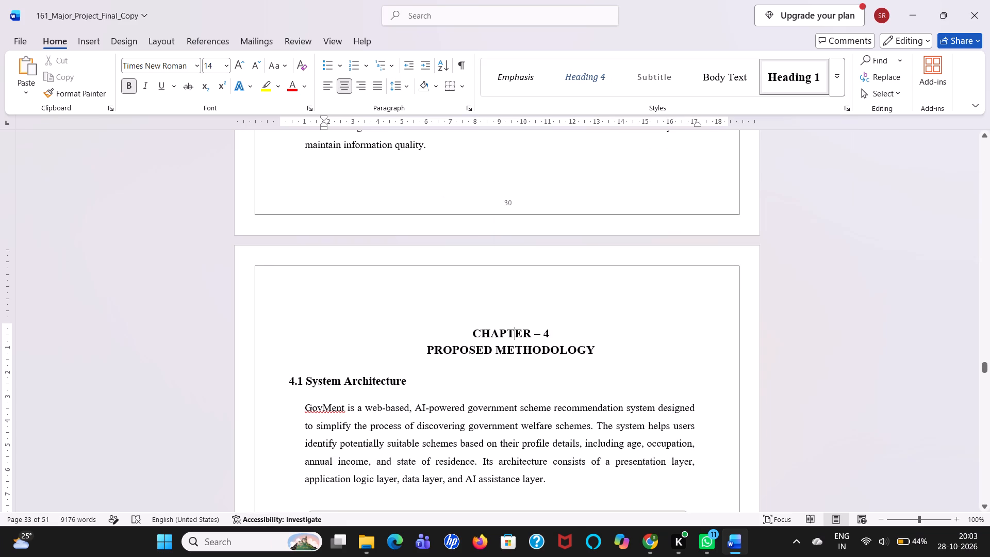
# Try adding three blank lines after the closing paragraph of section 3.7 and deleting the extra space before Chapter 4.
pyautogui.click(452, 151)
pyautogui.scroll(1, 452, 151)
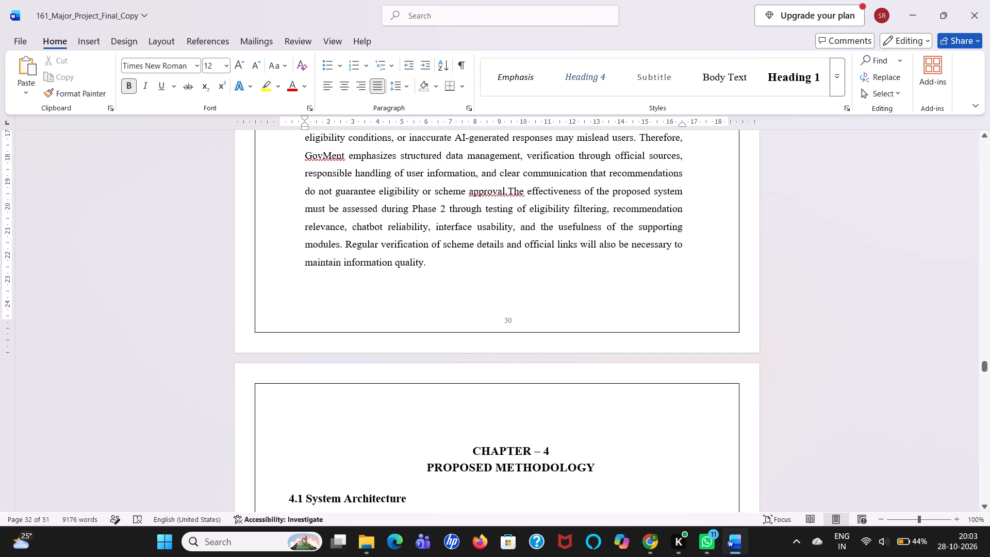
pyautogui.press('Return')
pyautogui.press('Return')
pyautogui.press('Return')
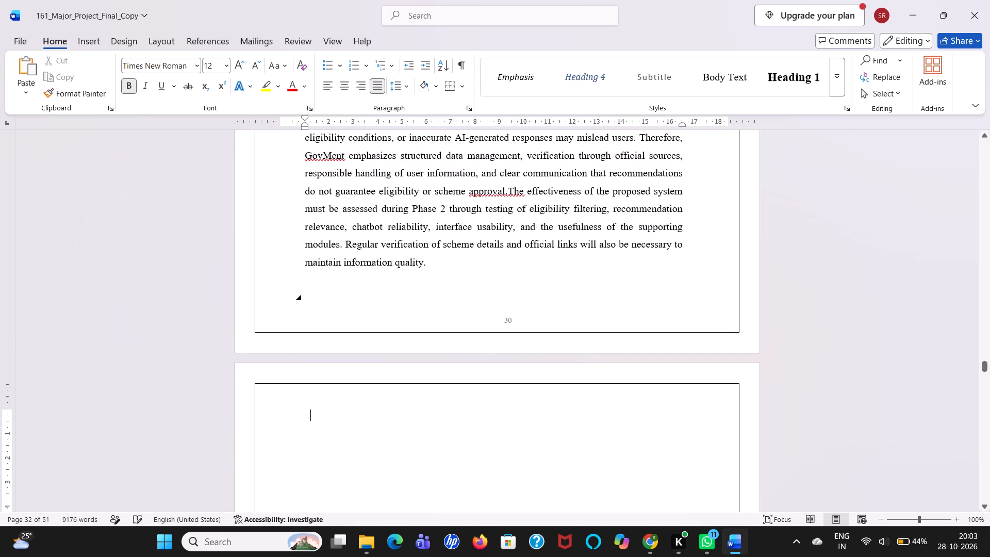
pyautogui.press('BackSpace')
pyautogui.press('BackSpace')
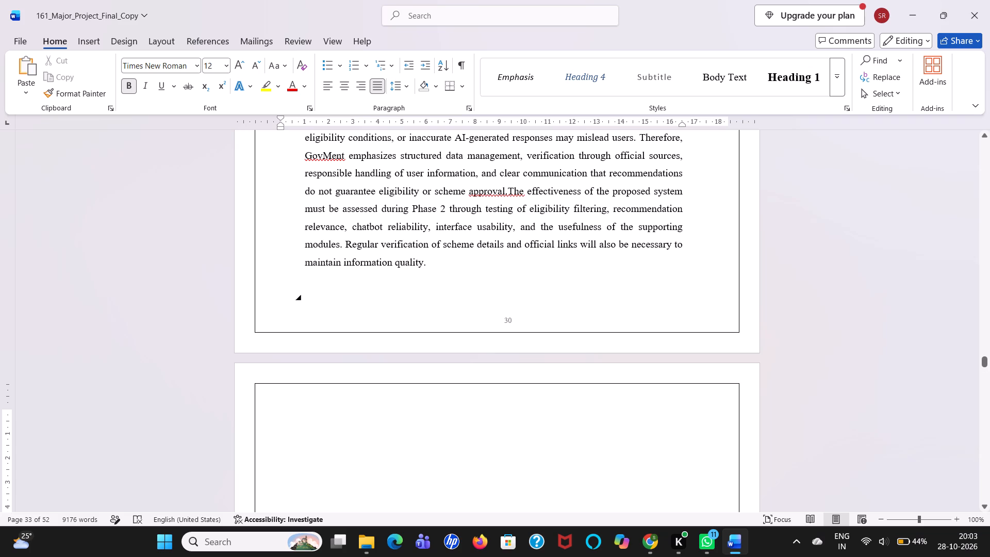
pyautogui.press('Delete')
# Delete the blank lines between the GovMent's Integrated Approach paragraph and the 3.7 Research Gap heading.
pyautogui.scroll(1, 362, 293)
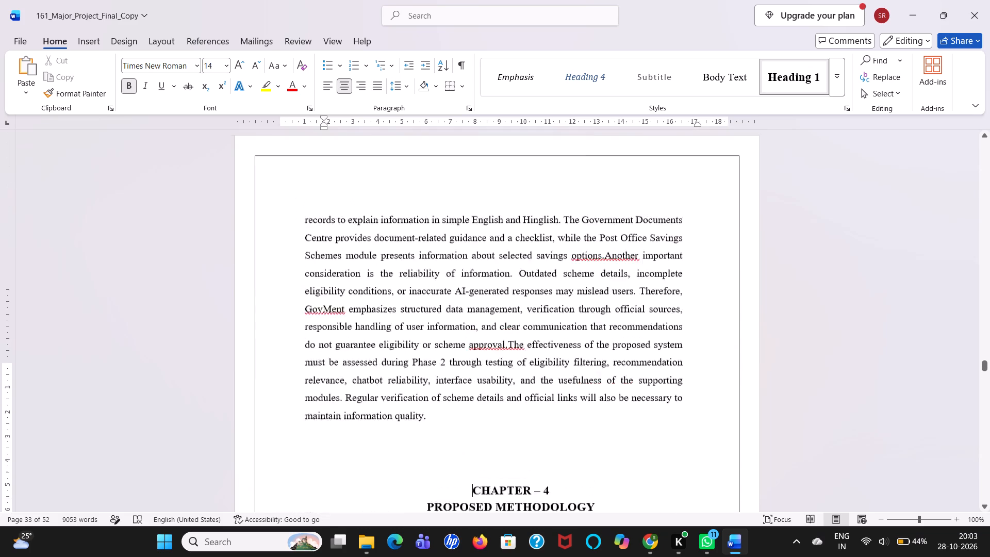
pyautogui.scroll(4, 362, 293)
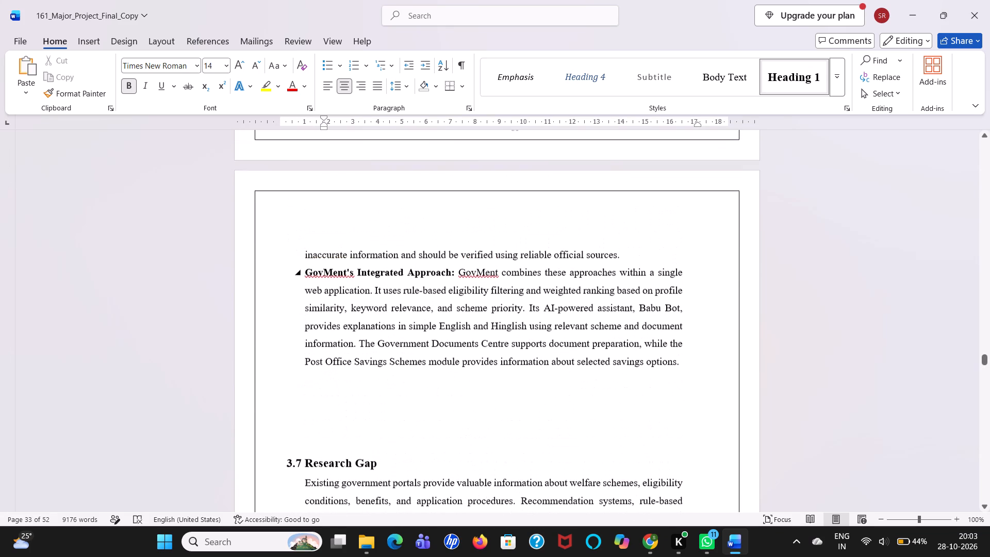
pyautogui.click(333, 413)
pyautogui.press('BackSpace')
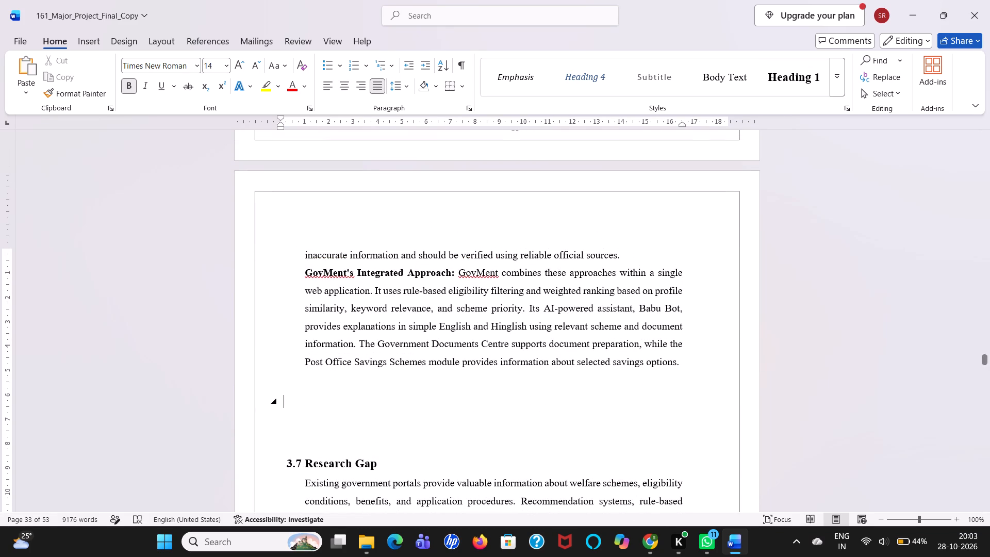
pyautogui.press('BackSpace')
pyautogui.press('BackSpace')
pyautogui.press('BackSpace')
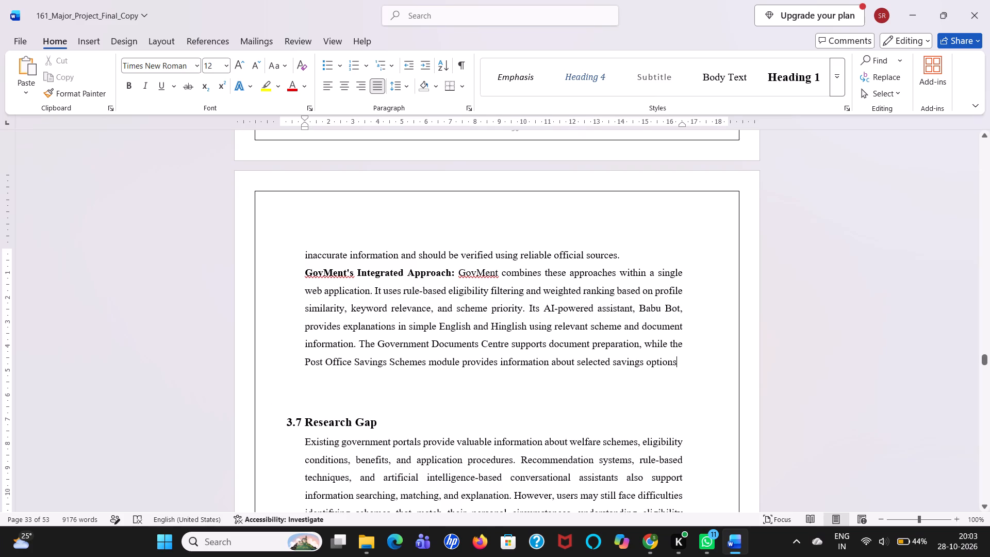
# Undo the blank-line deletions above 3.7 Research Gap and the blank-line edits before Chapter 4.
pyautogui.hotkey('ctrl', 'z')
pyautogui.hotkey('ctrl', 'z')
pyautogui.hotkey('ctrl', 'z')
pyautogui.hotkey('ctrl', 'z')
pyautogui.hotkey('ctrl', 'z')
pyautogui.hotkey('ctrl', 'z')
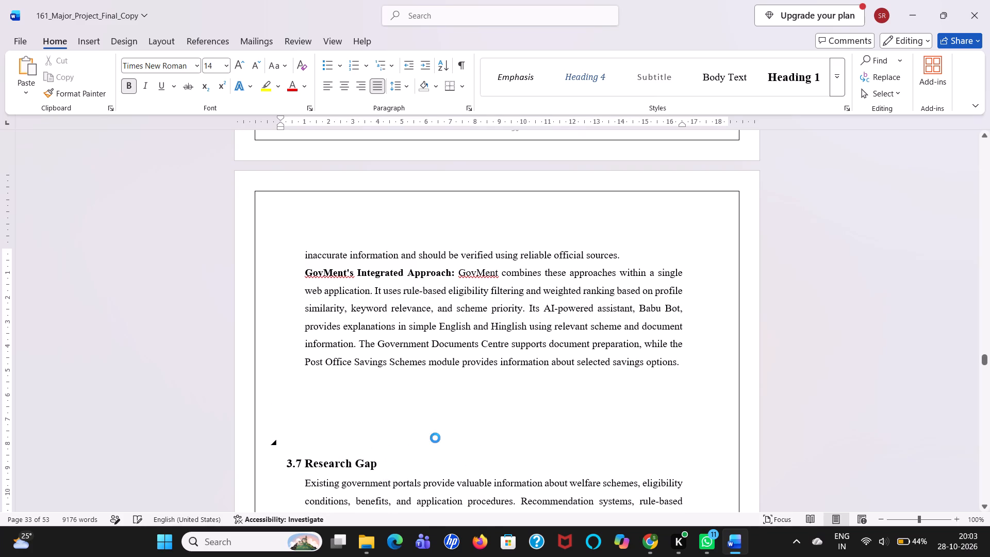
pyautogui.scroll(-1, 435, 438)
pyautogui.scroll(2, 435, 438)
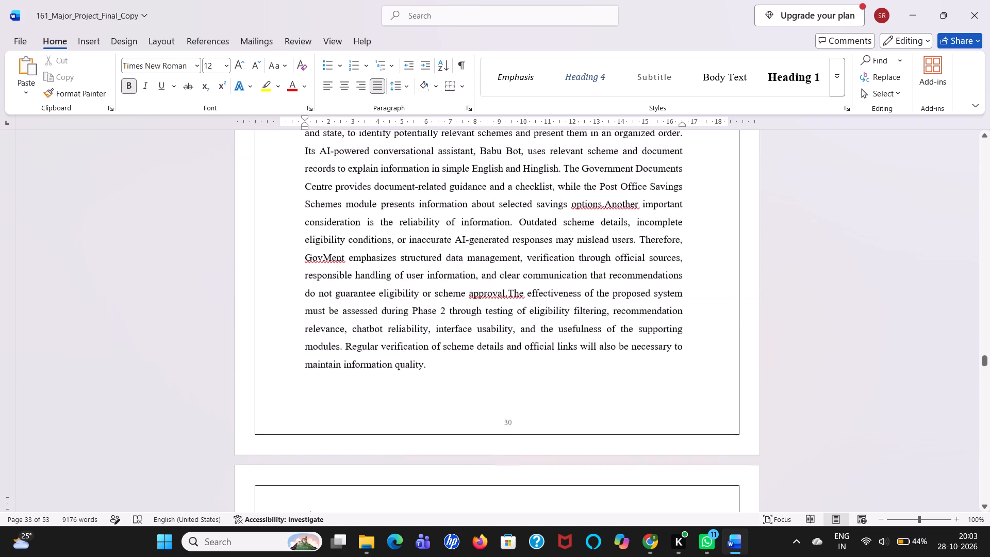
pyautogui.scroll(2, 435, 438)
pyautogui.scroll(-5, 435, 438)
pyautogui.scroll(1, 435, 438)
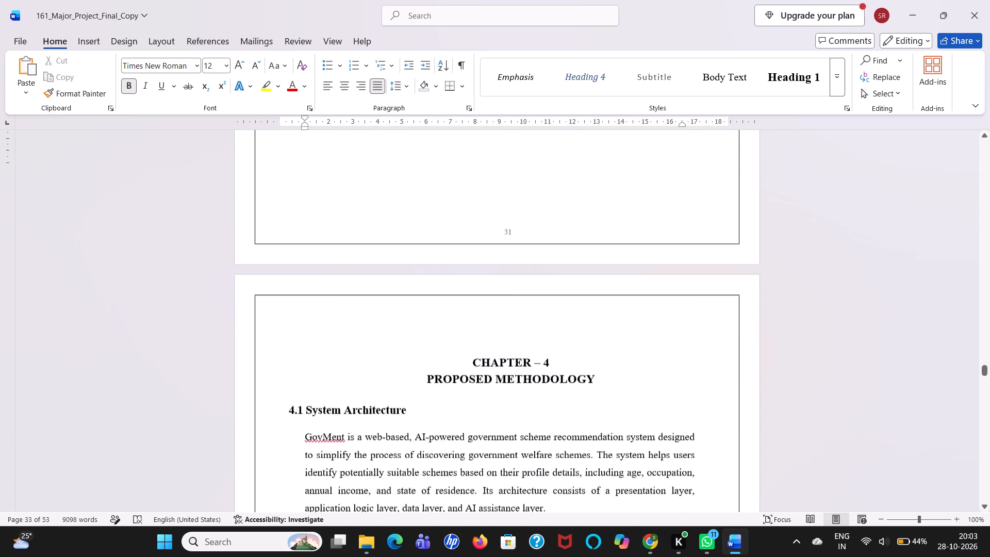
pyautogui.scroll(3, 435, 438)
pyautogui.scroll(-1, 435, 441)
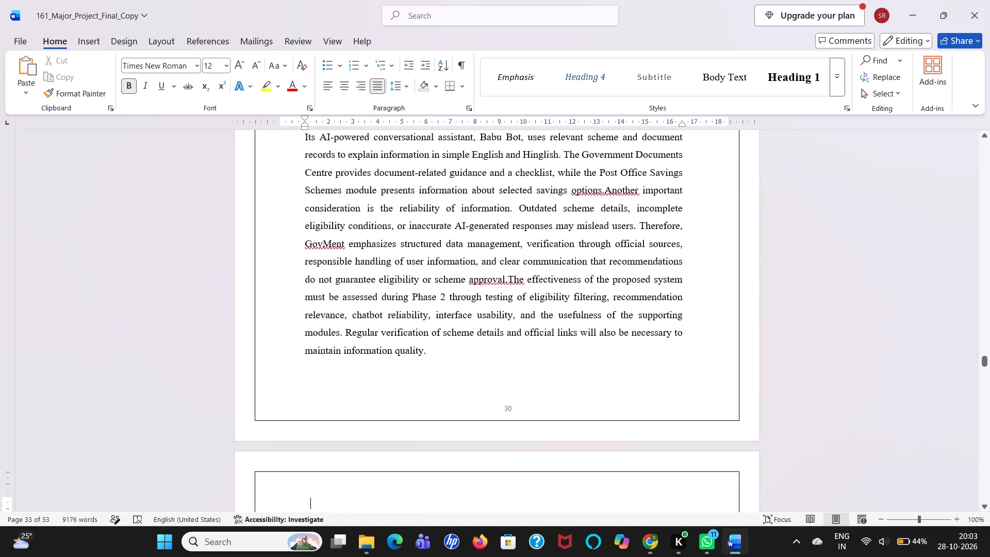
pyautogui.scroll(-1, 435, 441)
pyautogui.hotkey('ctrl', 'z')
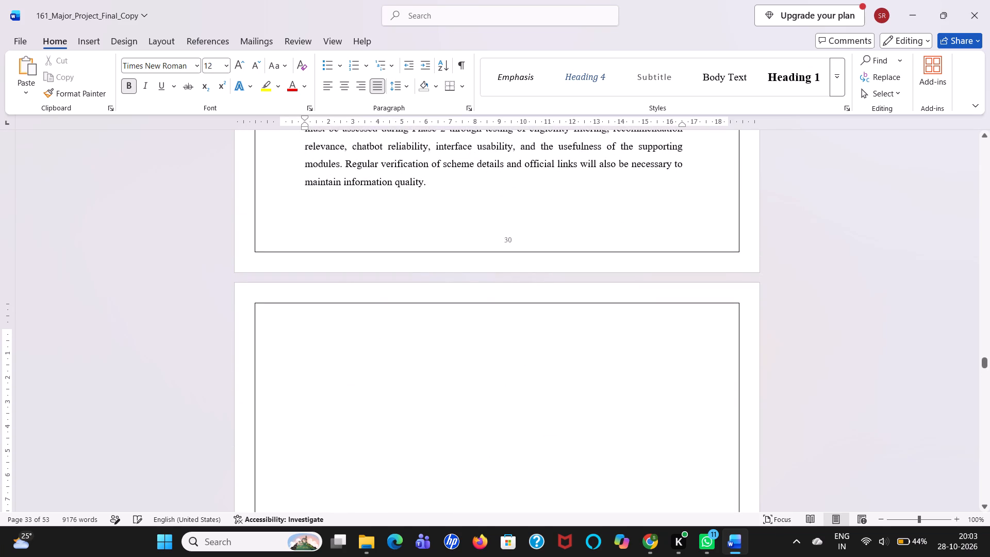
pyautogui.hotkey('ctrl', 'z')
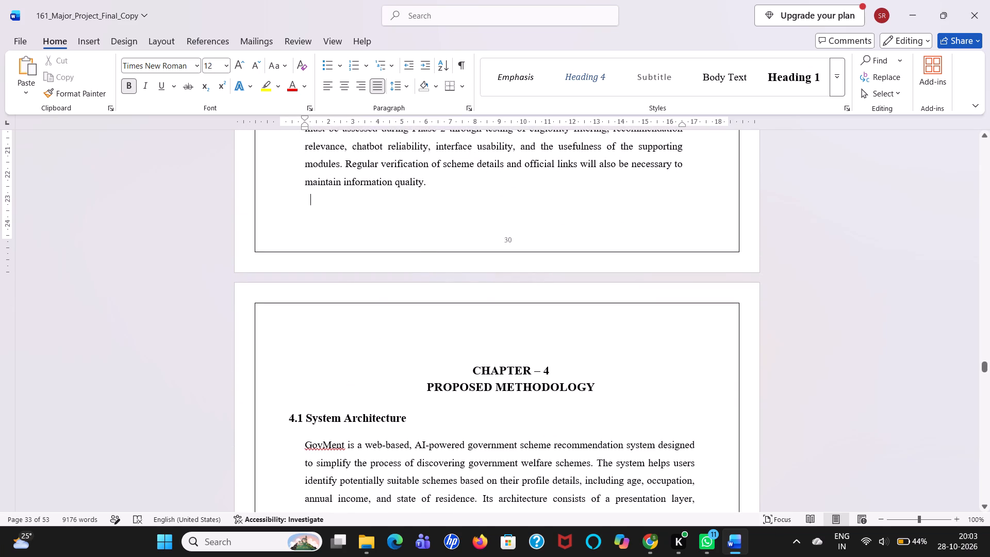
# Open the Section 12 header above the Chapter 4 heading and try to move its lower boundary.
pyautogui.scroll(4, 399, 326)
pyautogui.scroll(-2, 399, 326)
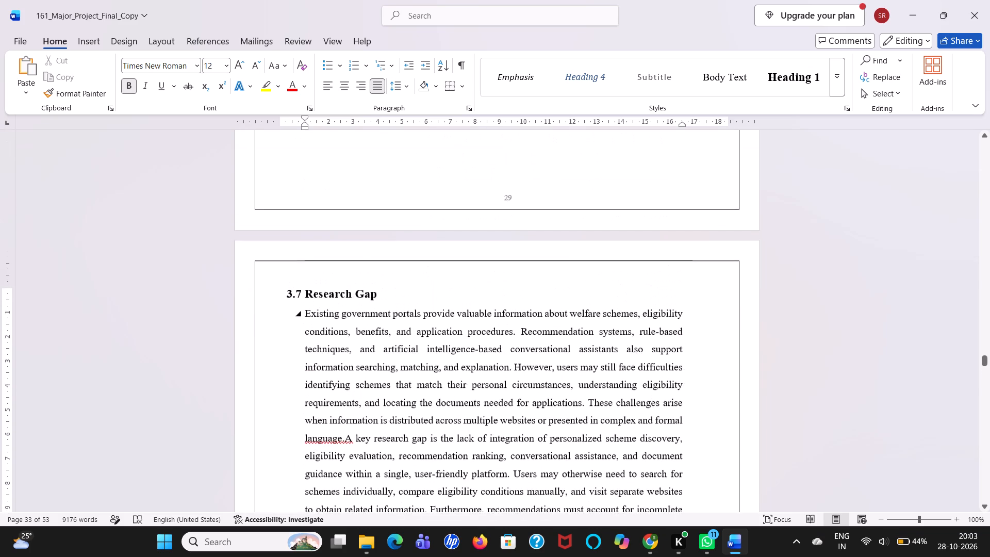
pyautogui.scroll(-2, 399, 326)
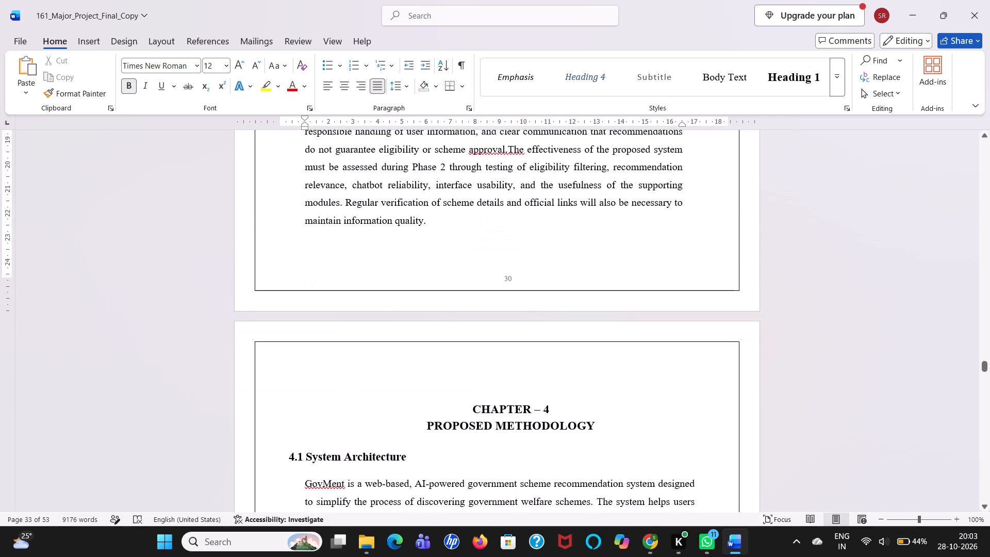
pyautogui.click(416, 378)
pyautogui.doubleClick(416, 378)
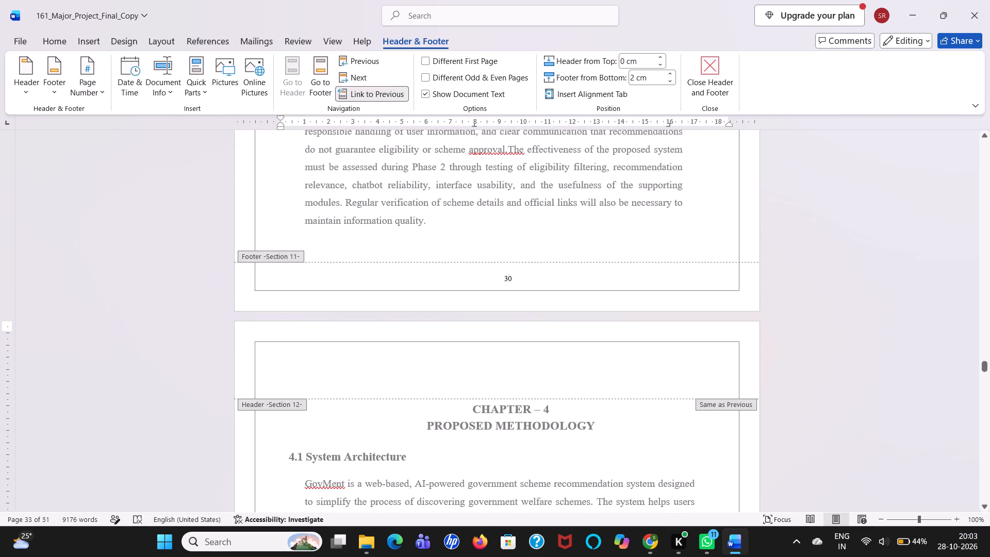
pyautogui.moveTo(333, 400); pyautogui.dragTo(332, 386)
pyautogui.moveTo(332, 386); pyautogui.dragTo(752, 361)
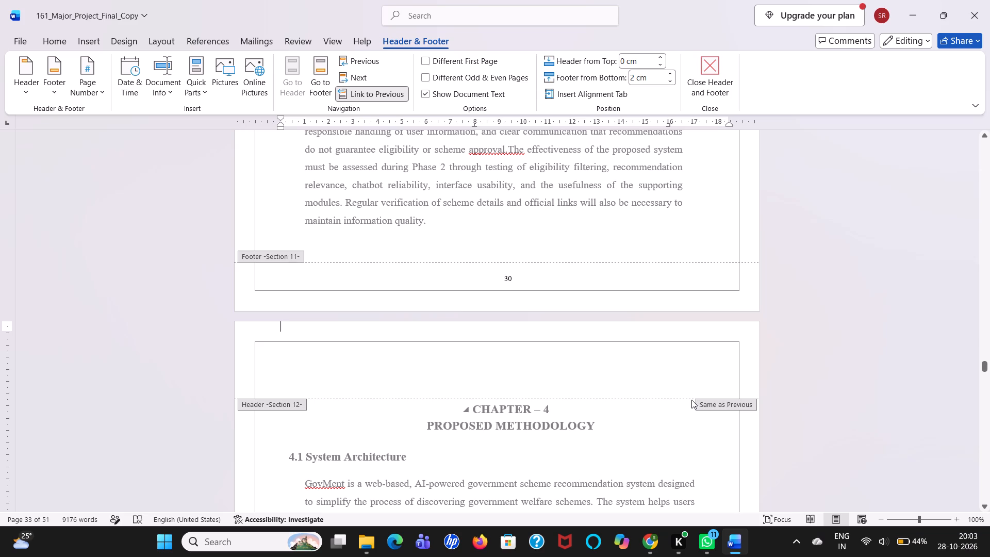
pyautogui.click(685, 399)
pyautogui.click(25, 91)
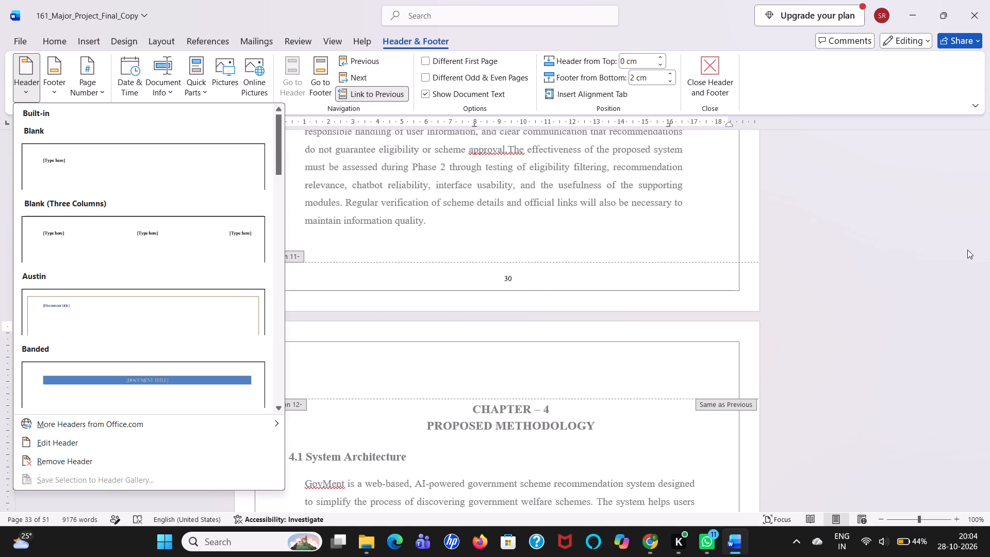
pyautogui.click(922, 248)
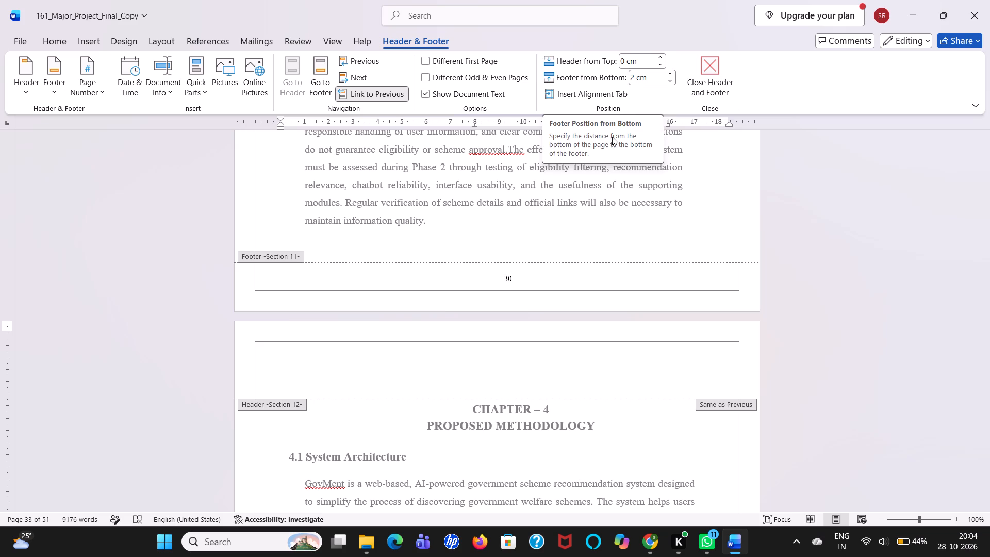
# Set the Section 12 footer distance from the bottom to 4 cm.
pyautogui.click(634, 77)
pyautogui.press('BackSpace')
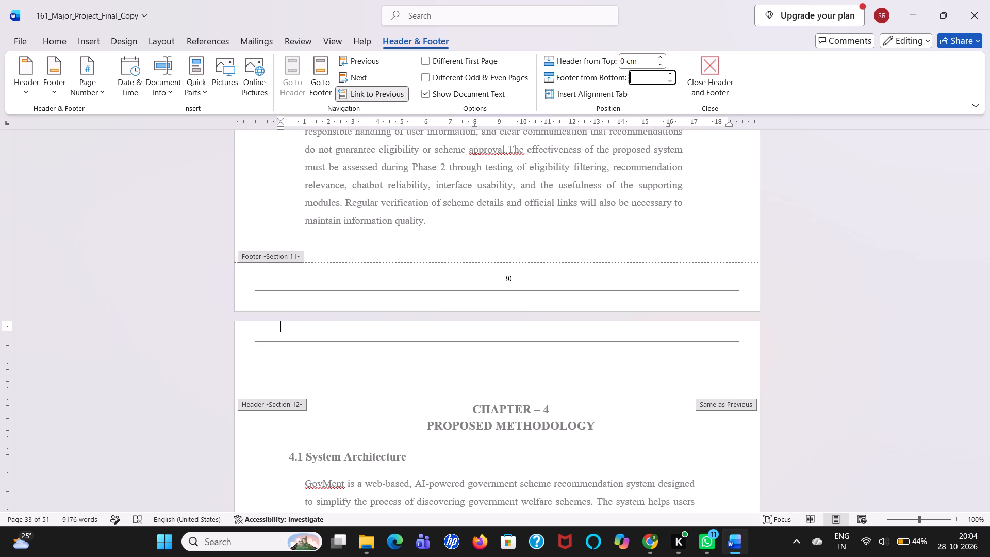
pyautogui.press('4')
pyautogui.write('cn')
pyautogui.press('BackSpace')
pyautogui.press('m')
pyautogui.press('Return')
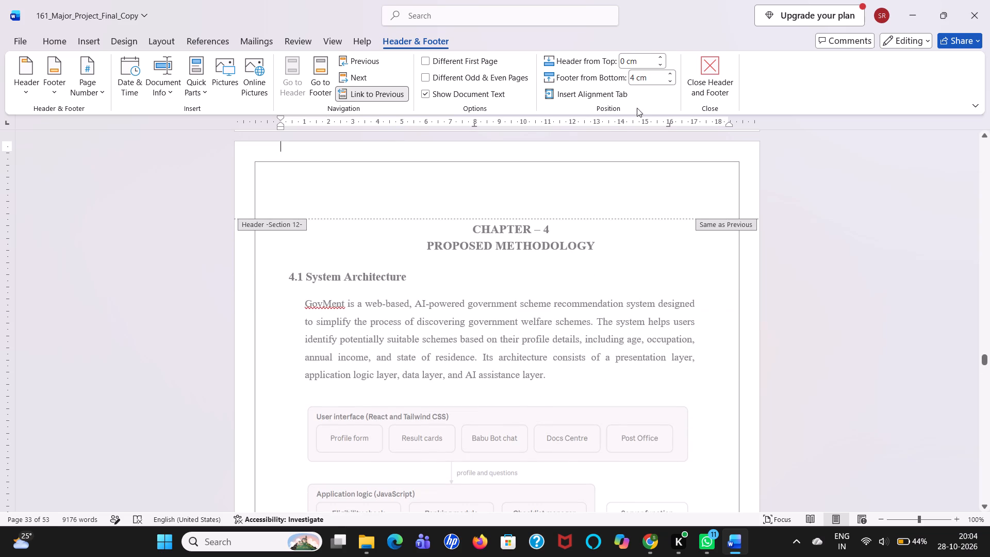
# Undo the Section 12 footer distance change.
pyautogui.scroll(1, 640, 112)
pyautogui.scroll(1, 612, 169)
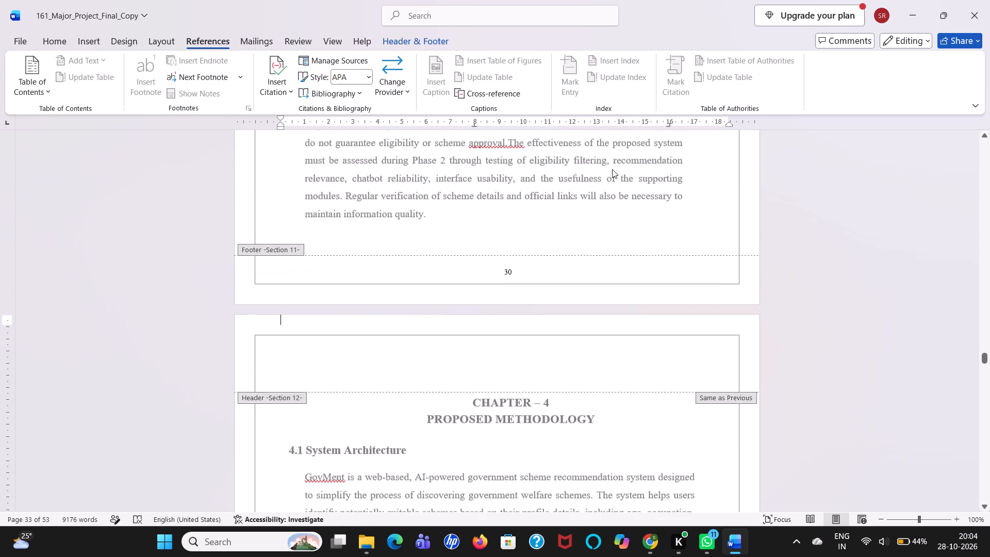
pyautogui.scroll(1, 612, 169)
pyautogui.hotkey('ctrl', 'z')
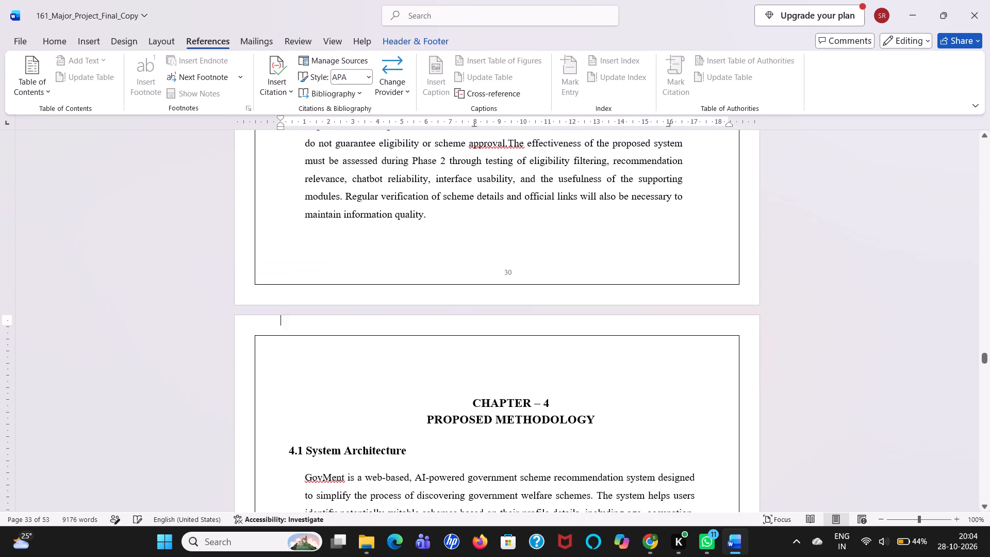
# Delete the blank line above the CHAPTER-3 heading at the top of its page.
pyautogui.scroll(9, 629, 303)
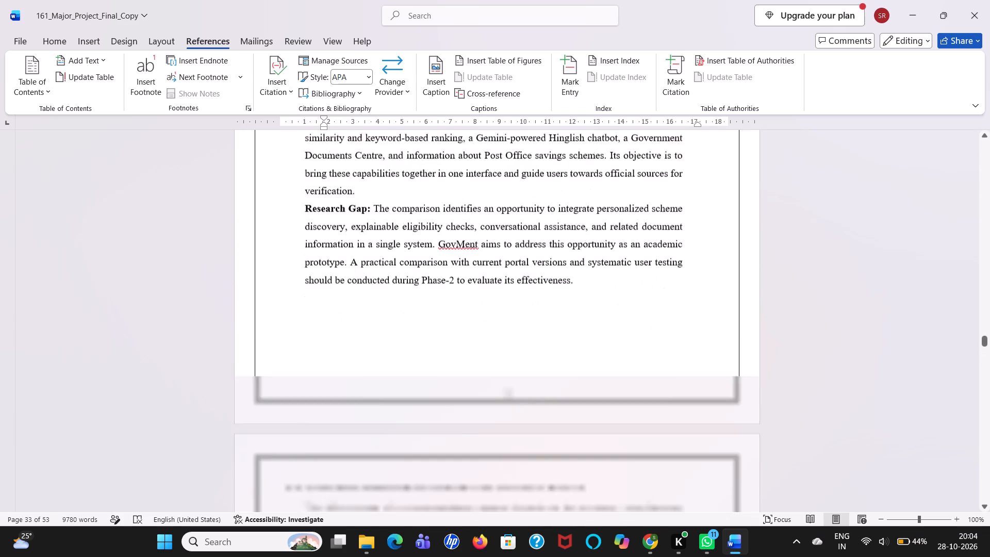
pyautogui.scroll(2, 629, 303)
pyautogui.click(520, 321)
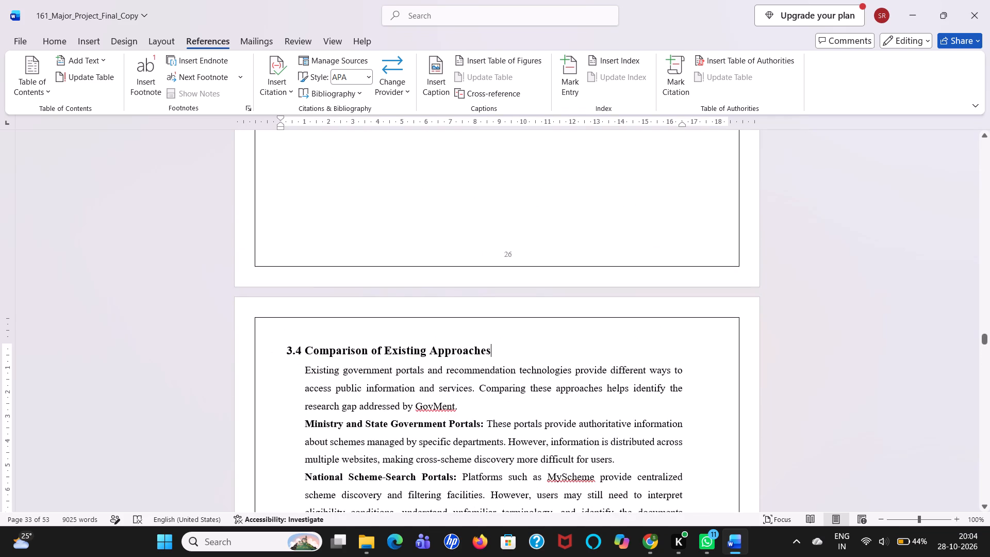
pyautogui.scroll(16, 520, 321)
pyautogui.scroll(-1, 520, 321)
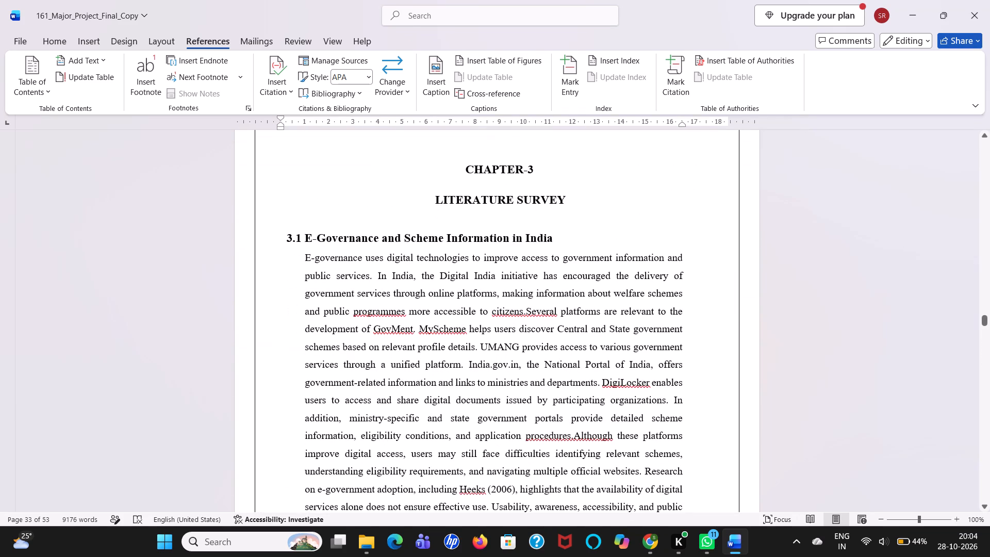
pyautogui.scroll(1, 432, 208)
pyautogui.click(420, 244)
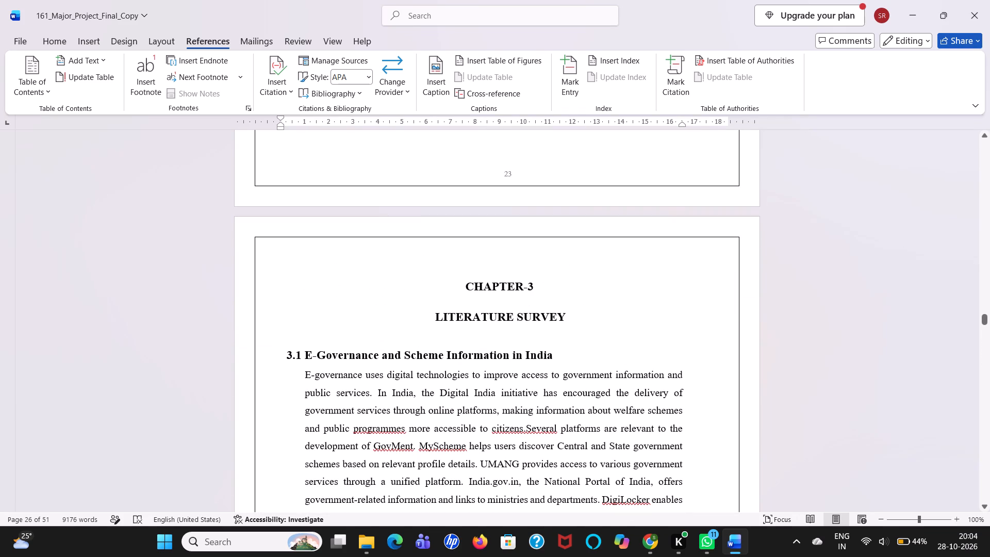
pyautogui.press('BackSpace')
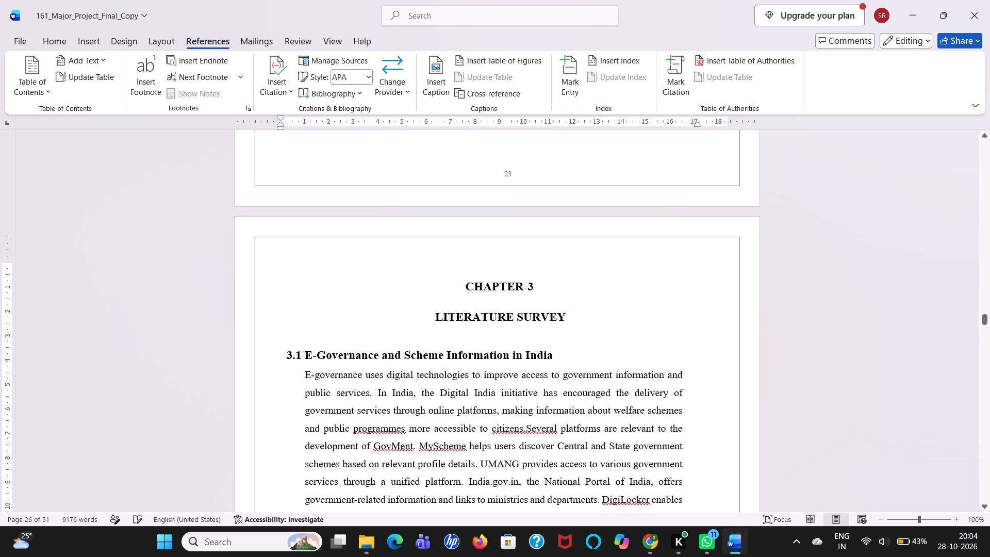
pyautogui.press('BackSpace')
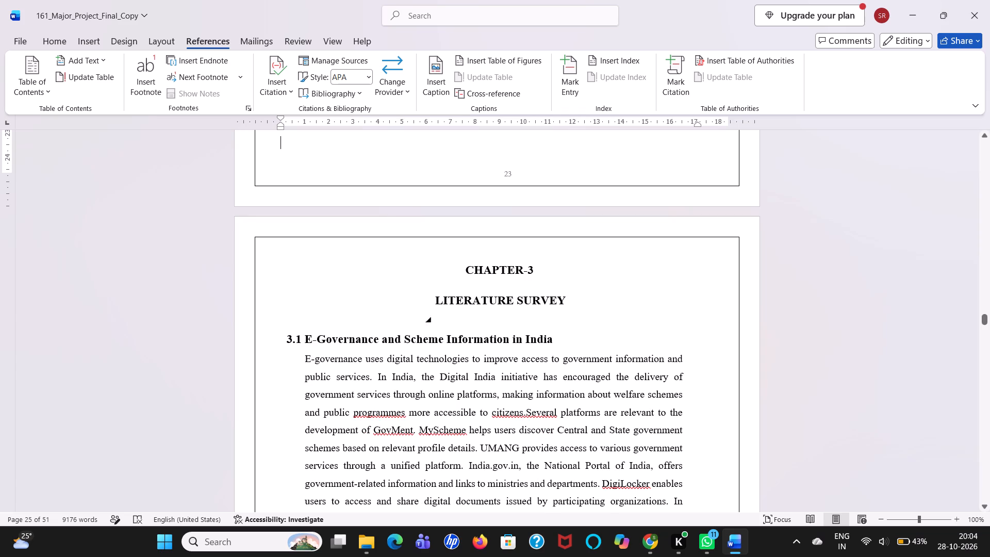
# Delete the blank lines between the end of section 3.1 and the 3.2 Recommender Systems and Ranking heading.
pyautogui.scroll(2, 413, 288)
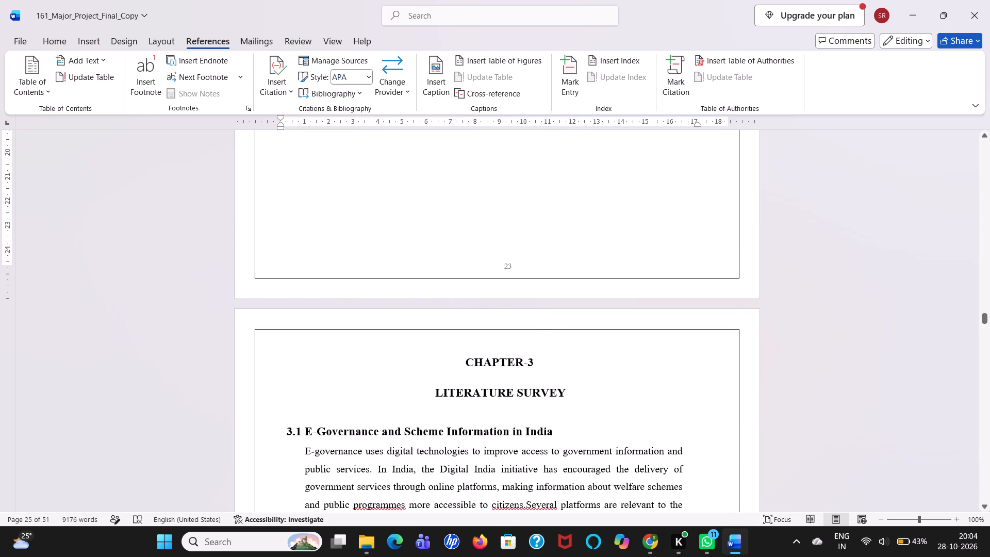
pyautogui.scroll(-4, 423, 373)
pyautogui.scroll(1, 423, 373)
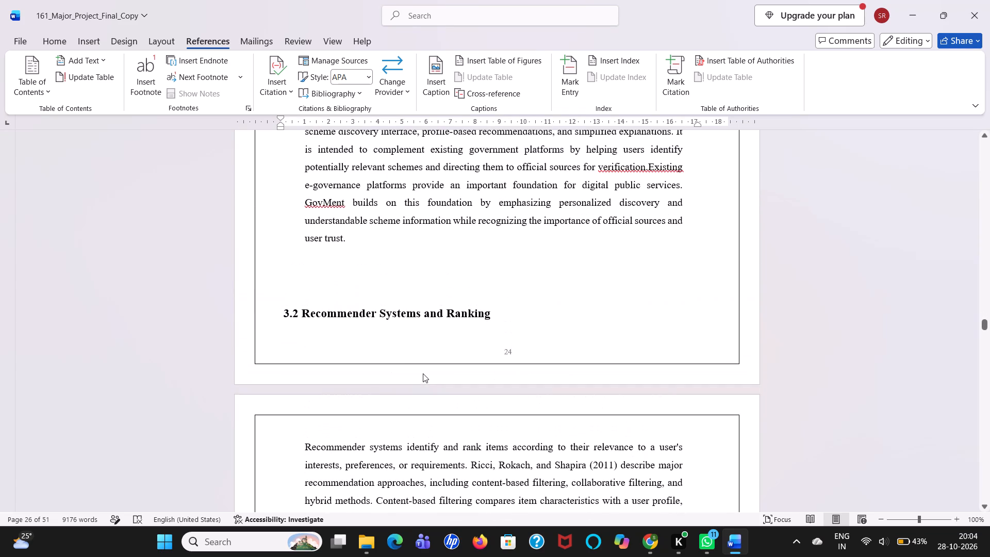
pyautogui.click(312, 273)
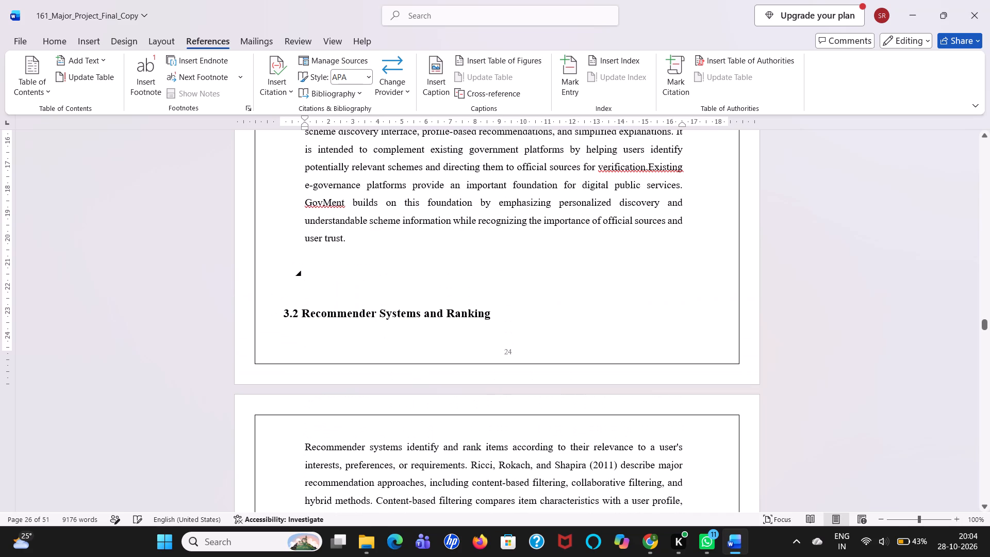
pyautogui.press('BackSpace')
pyautogui.press('BackSpace')
pyautogui.press('BackSpace')
pyautogui.press('BackSpace')
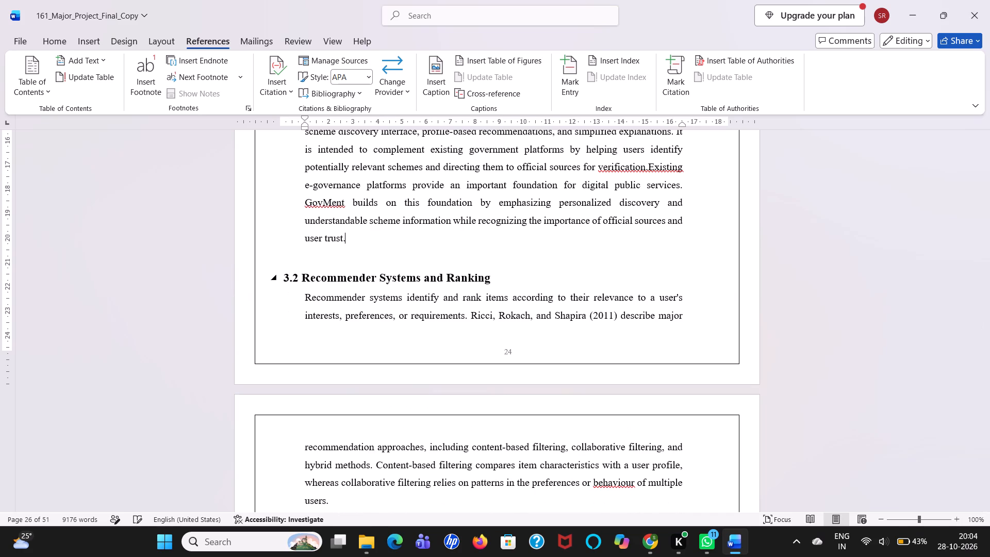
pyautogui.click(288, 260)
pyautogui.press('\\')
pyautogui.press('BackSpace')
pyautogui.press('BackSpace')
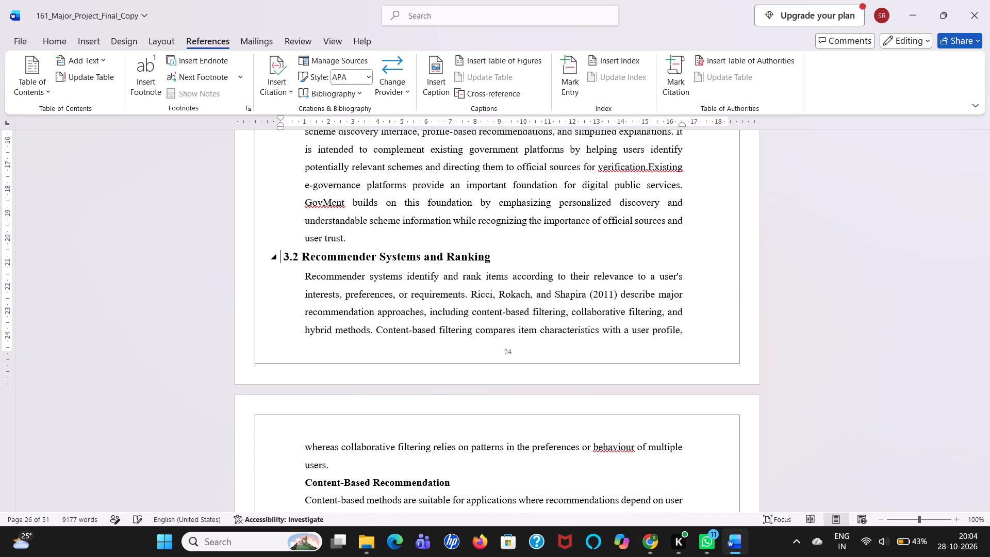
# Delete the blank lines above the 3.3 Conversational Assistants and Large Language Models heading.
pyautogui.scroll(1, 288, 260)
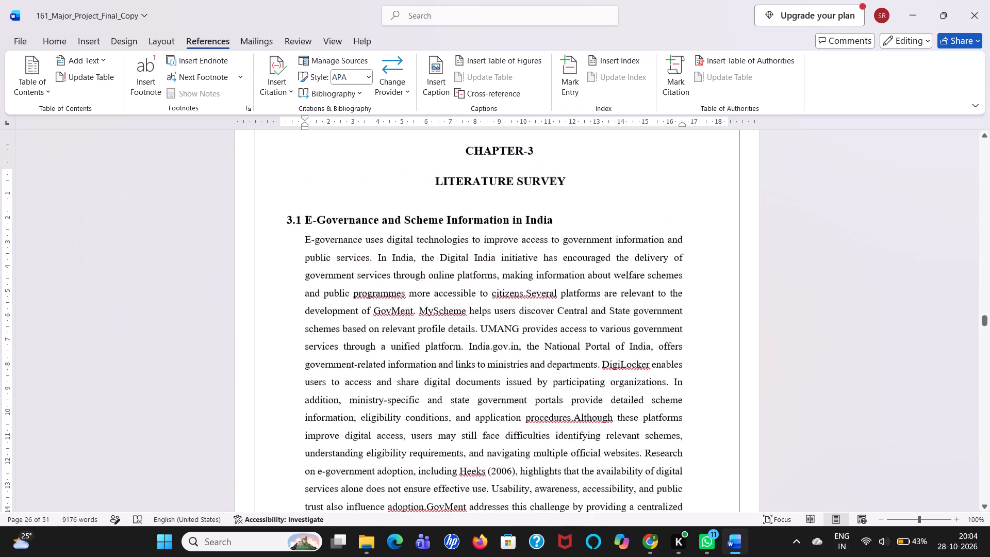
pyautogui.scroll(2, 288, 260)
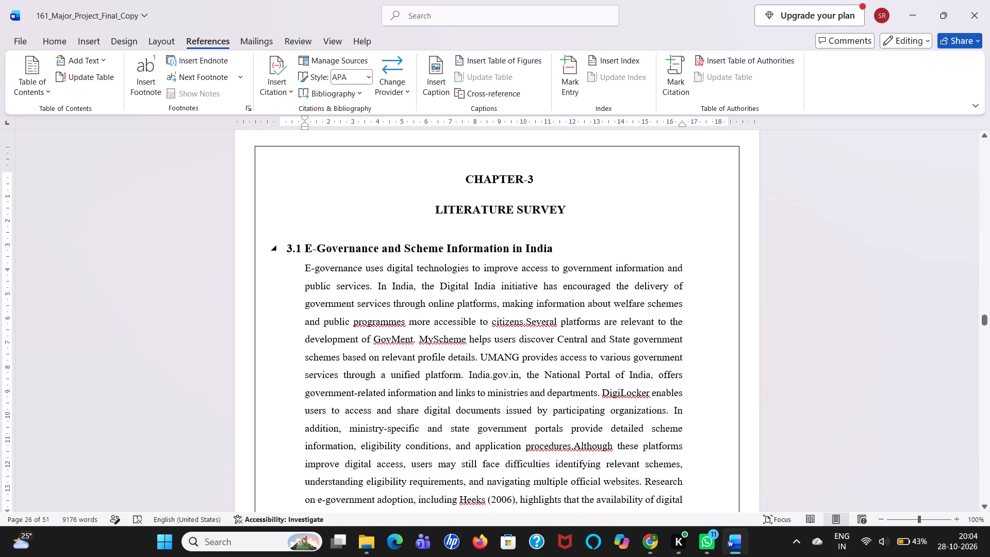
pyautogui.scroll(-4, 352, 316)
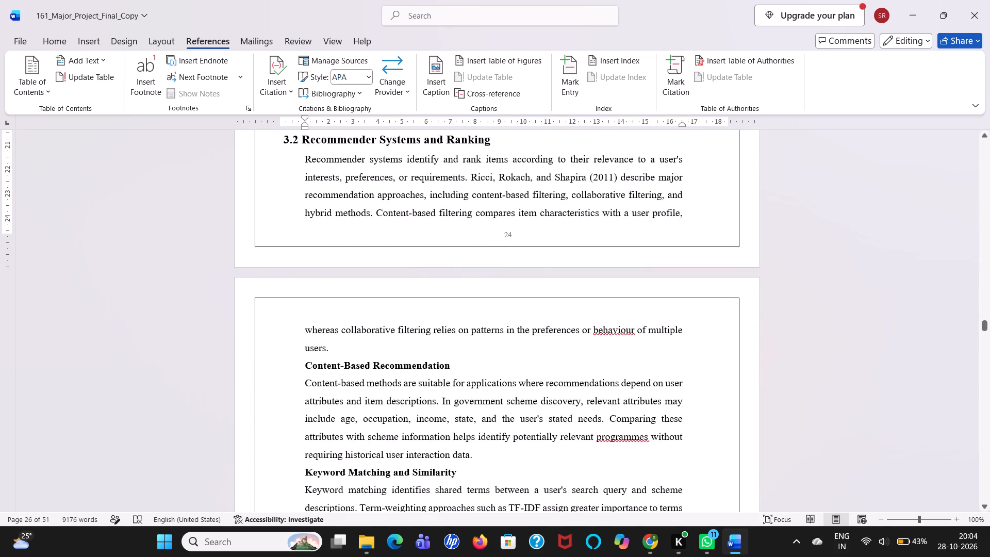
pyautogui.scroll(-4, 352, 316)
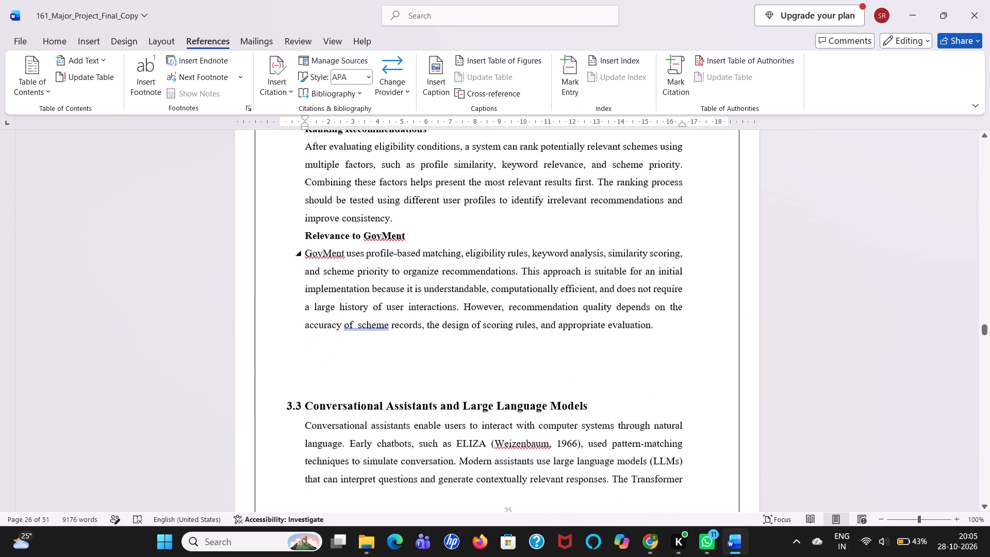
pyautogui.click(348, 379)
pyautogui.press('BackSpace')
pyautogui.press('BackSpace')
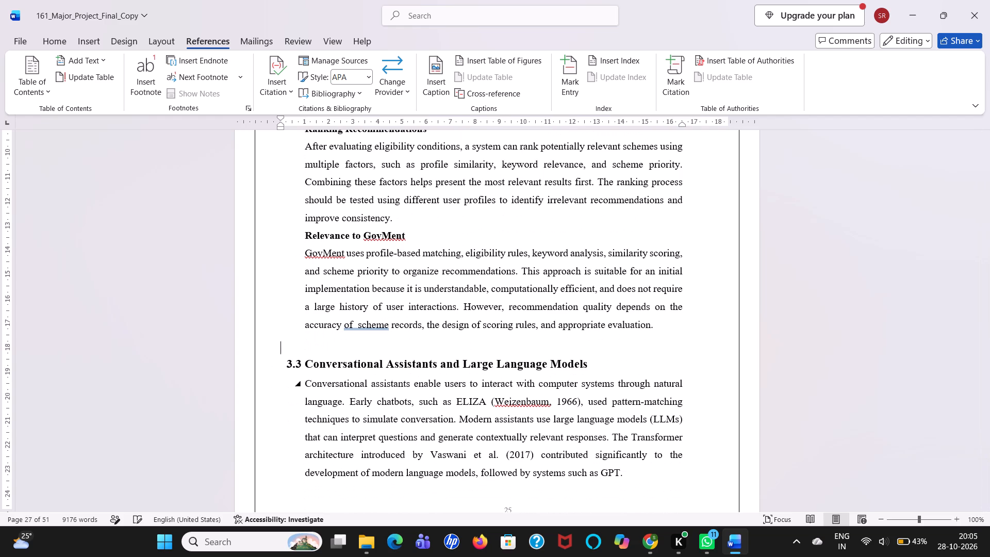
pyautogui.press('BackSpace')
# Delete the blank lines above the 3.4 Comparison of Existing Approaches heading, keeping the full stop that ends section 3.3.
pyautogui.scroll(-1, 348, 379)
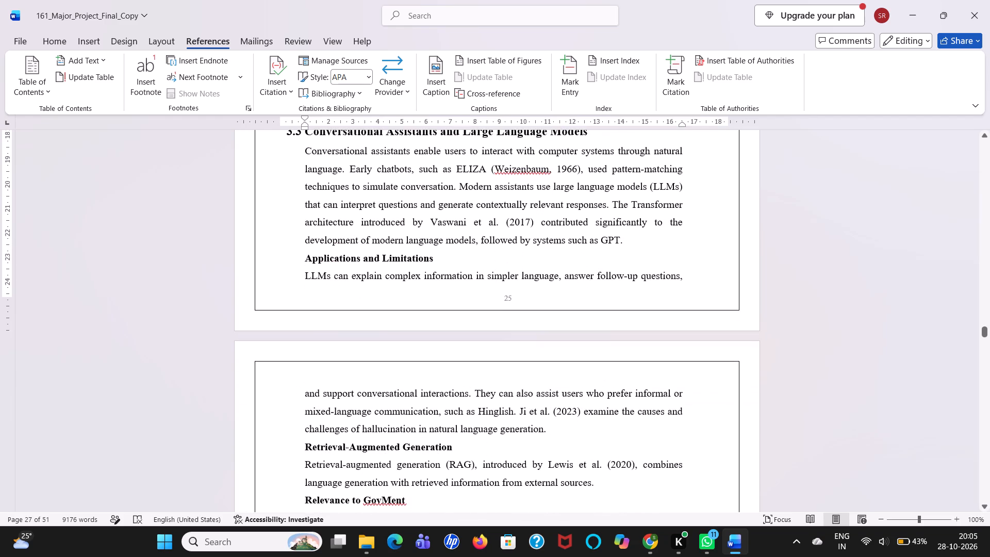
pyautogui.scroll(-3, 321, 423)
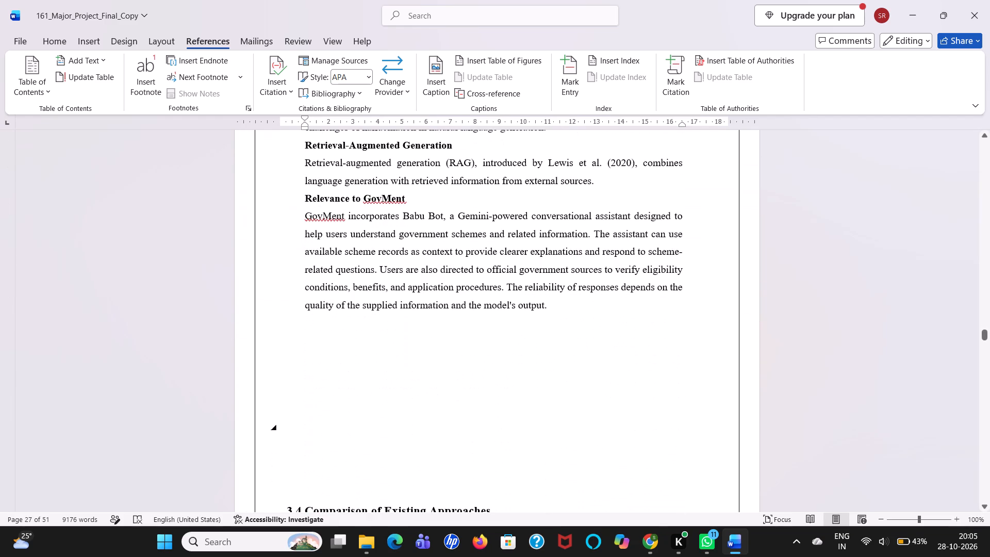
pyautogui.click(332, 416)
pyautogui.press('BackSpace')
pyautogui.press('BackSpace')
pyautogui.press('BackSpace')
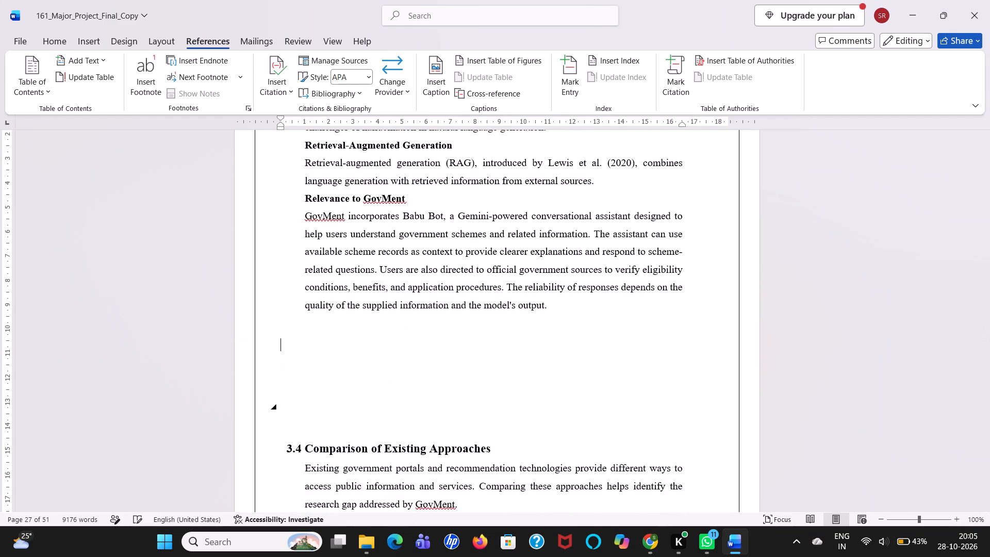
pyautogui.press('BackSpace')
pyautogui.press('BackSpace')
pyautogui.press('BackSpace')
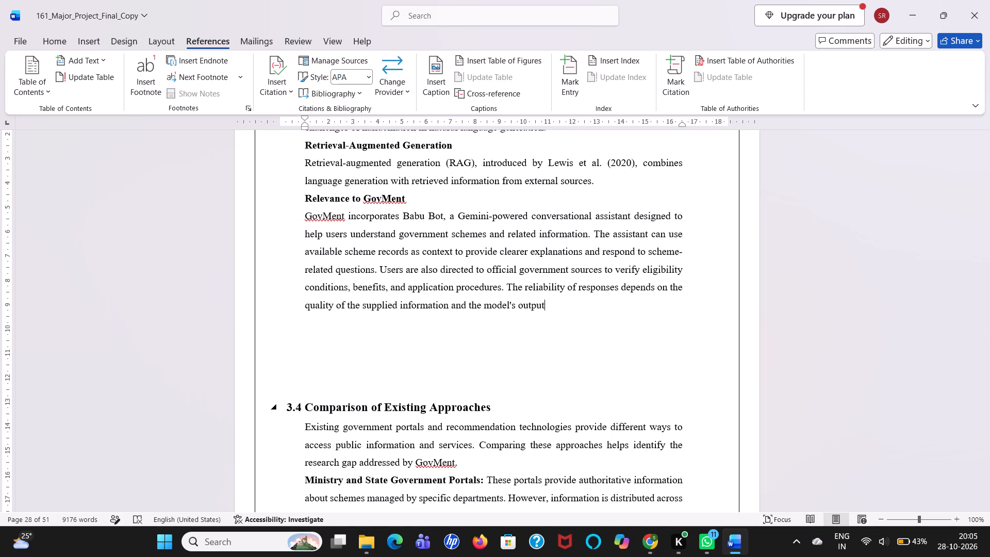
pyautogui.hotkey('ctrl', 'z')
pyautogui.click(312, 345)
pyautogui.press('BackSpace')
pyautogui.press('BackSpace')
pyautogui.press('BackSpace')
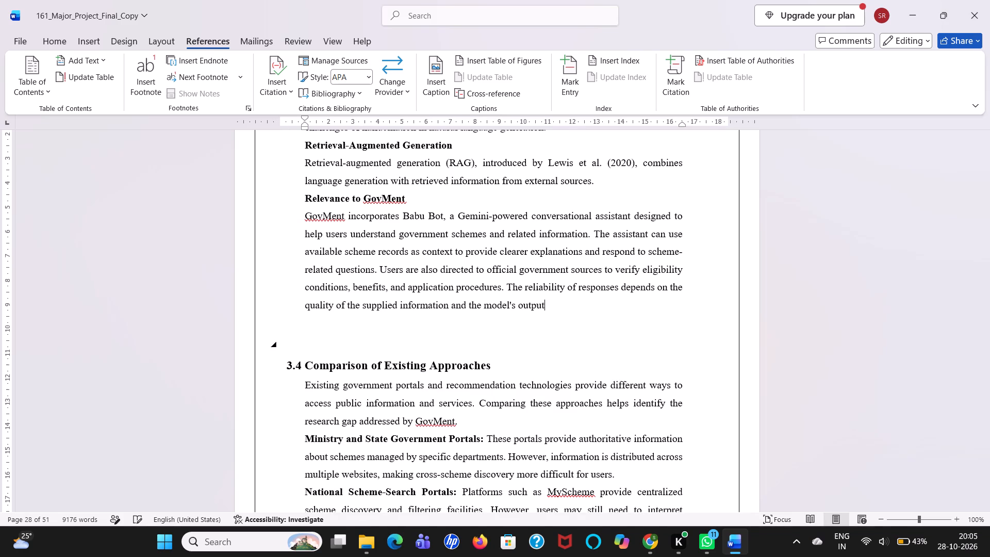
pyautogui.hotkey('ctrl', 'z')
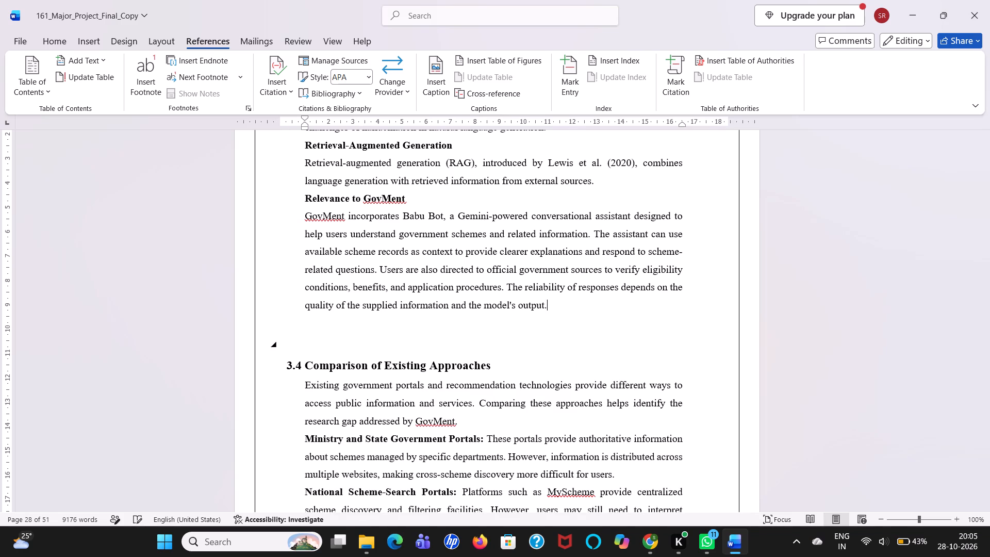
pyautogui.click(309, 338)
pyautogui.press('BackSpace')
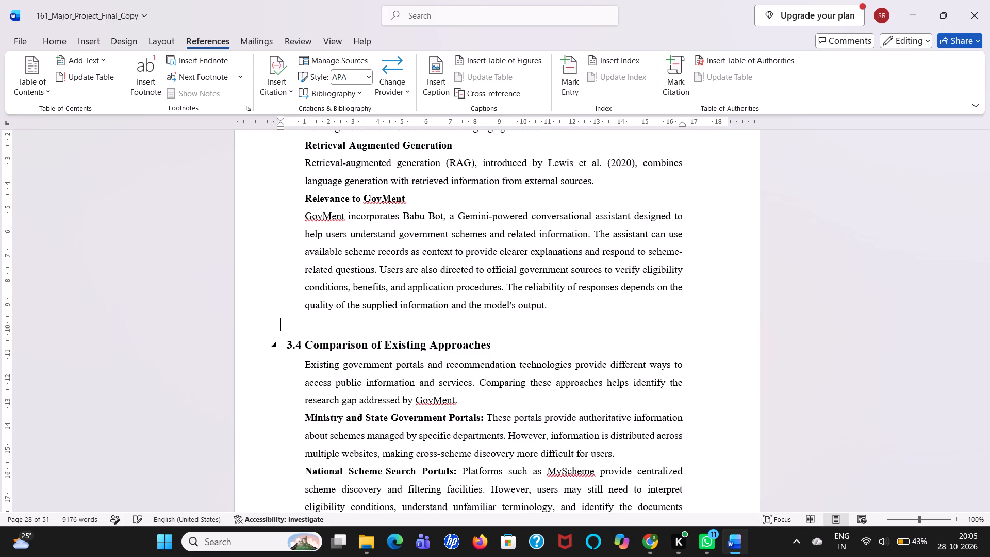
pyautogui.press('BackSpace')
# Delete the blank lines above the 3.5 Structured Government Information and Data Quality heading.
pyautogui.scroll(-1, 310, 347)
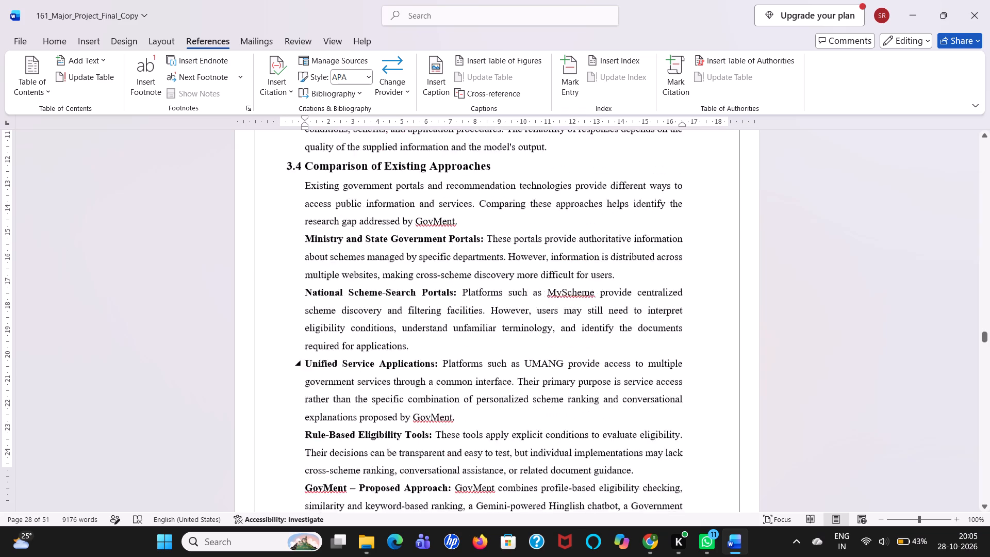
pyautogui.scroll(-4, 310, 347)
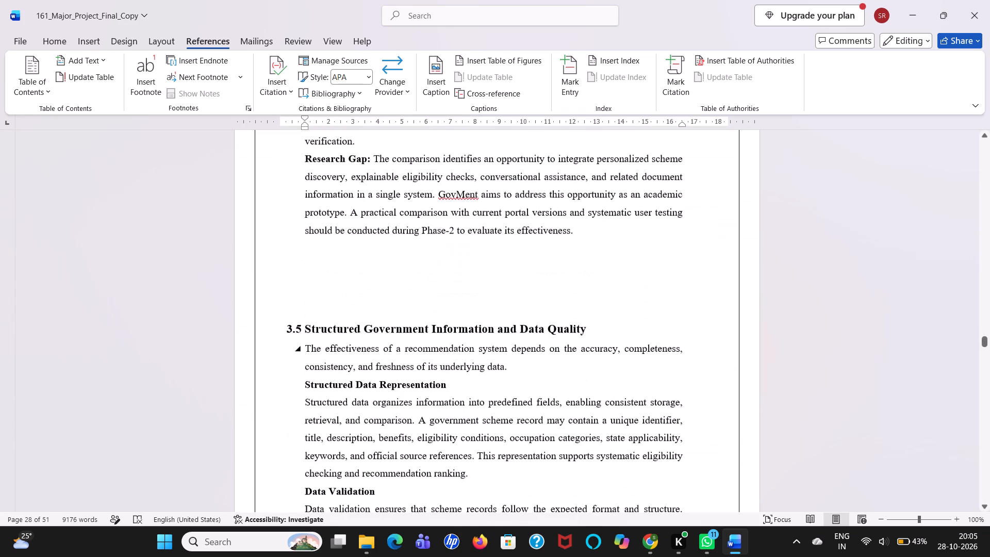
pyautogui.click(307, 311)
pyautogui.press('BackSpace')
pyautogui.press('BackSpace')
pyautogui.press('BackSpace')
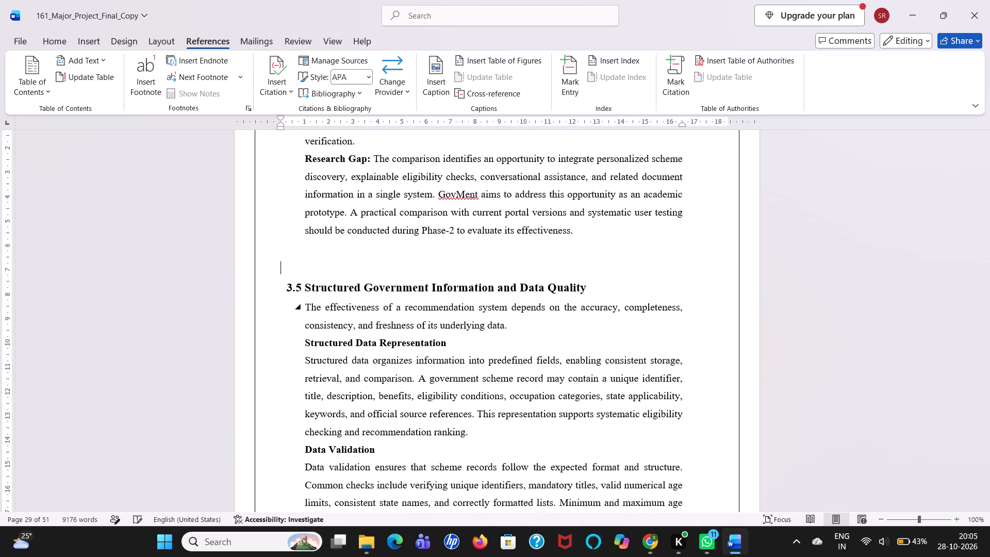
pyautogui.press('BackSpace')
# Delete the sentence "Unverified information should be clearly identified rather than presented as confirmed." from the end of section 3.5.
pyautogui.scroll(-2, 317, 349)
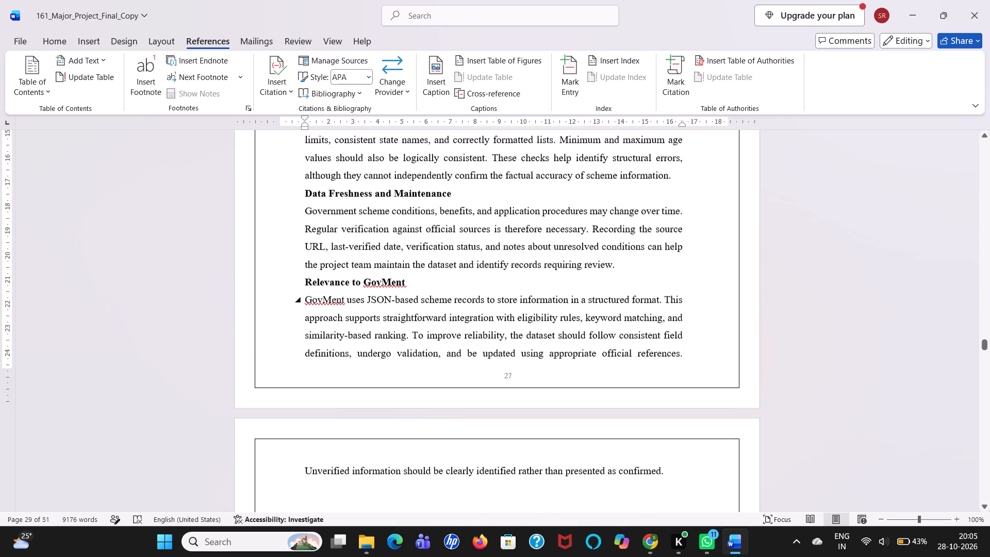
pyautogui.scroll(-2, 379, 332)
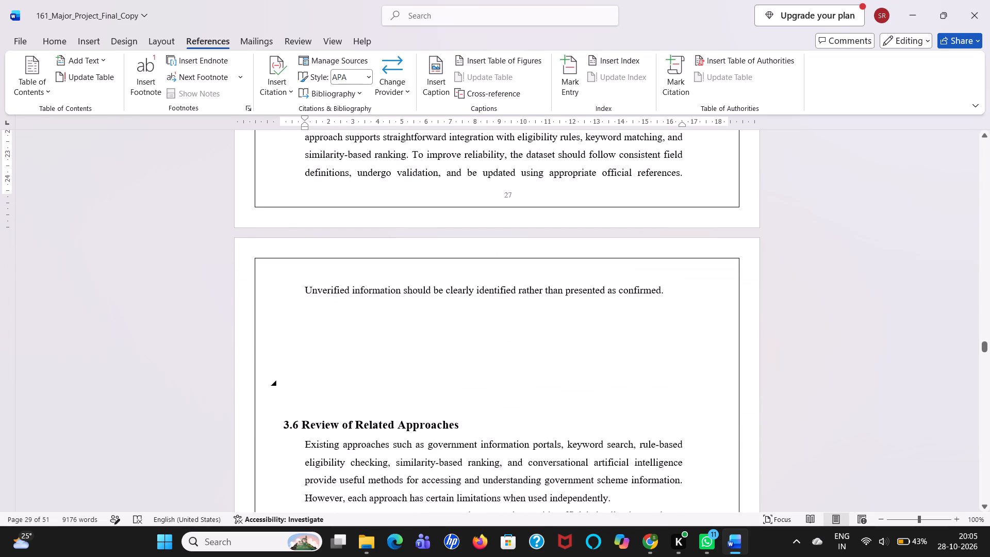
pyautogui.moveTo(682, 288); pyautogui.dragTo(577, 290)
pyautogui.moveTo(577, 290); pyautogui.dragTo(258, 287)
pyautogui.press('BackSpace')
pyautogui.press('BackSpace')
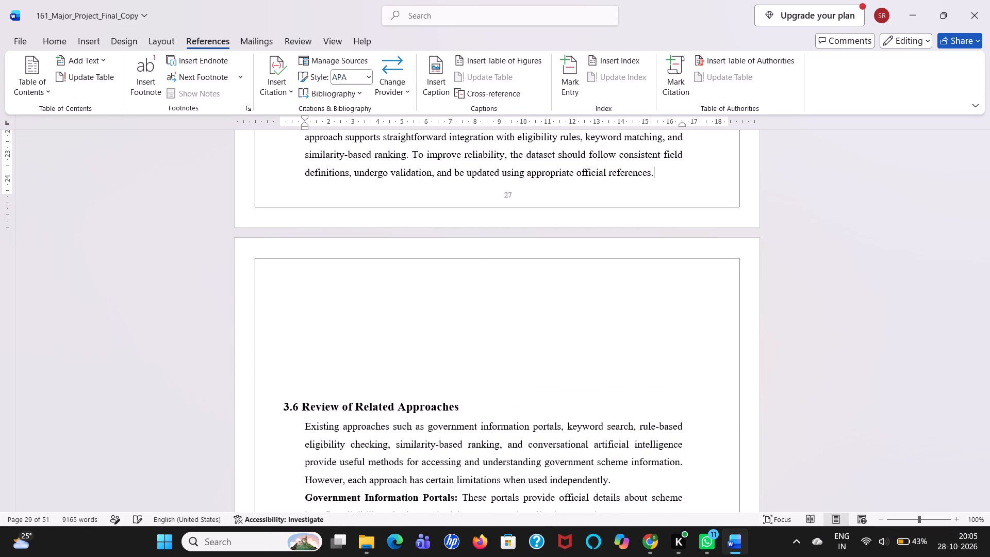
# Delete the blank lines above the 3.6 Review of Related Approaches heading.
pyautogui.click(302, 340)
pyautogui.press('BackSpace')
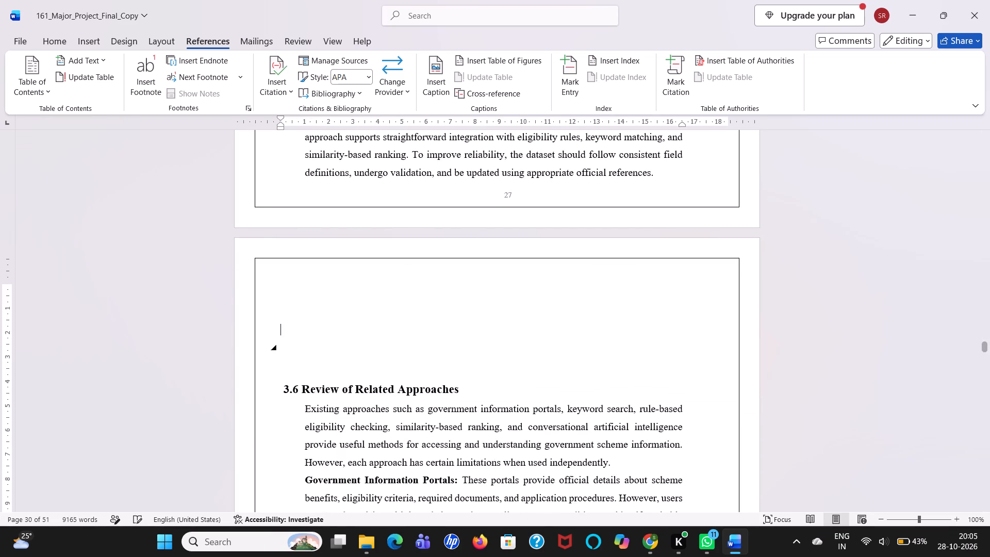
pyautogui.press('BackSpace')
pyautogui.press('BackSpace')
pyautogui.press('BackSpace')
pyautogui.press('BackSpace')
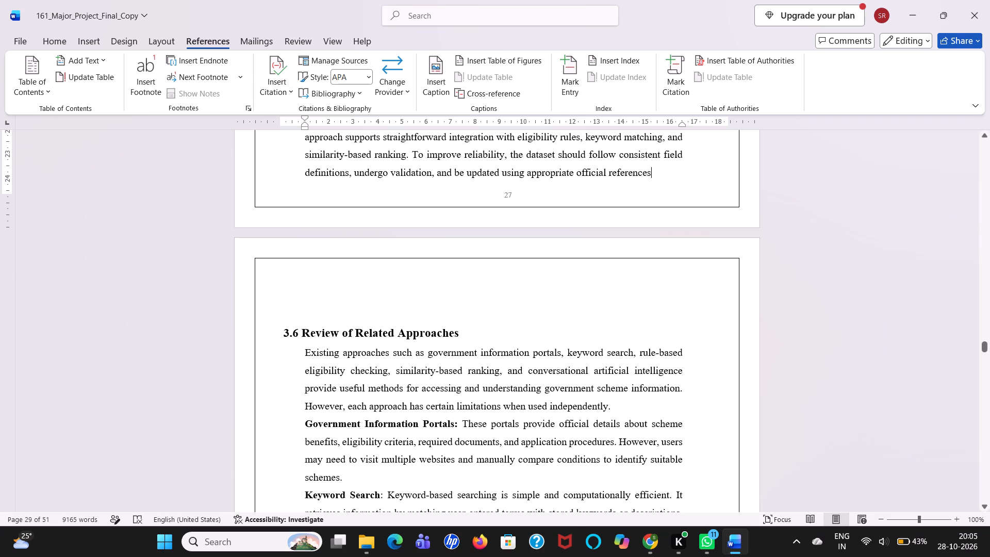
pyautogui.click(319, 310)
pyautogui.press('BackSpace')
pyautogui.press('BackSpace')
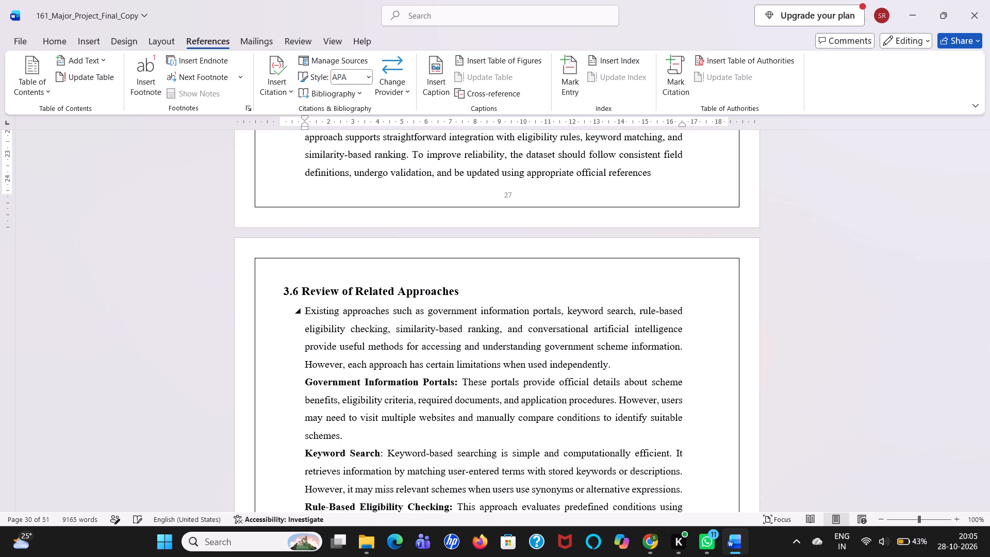
pyautogui.press('BackSpace')
pyautogui.scroll(-2, 319, 310)
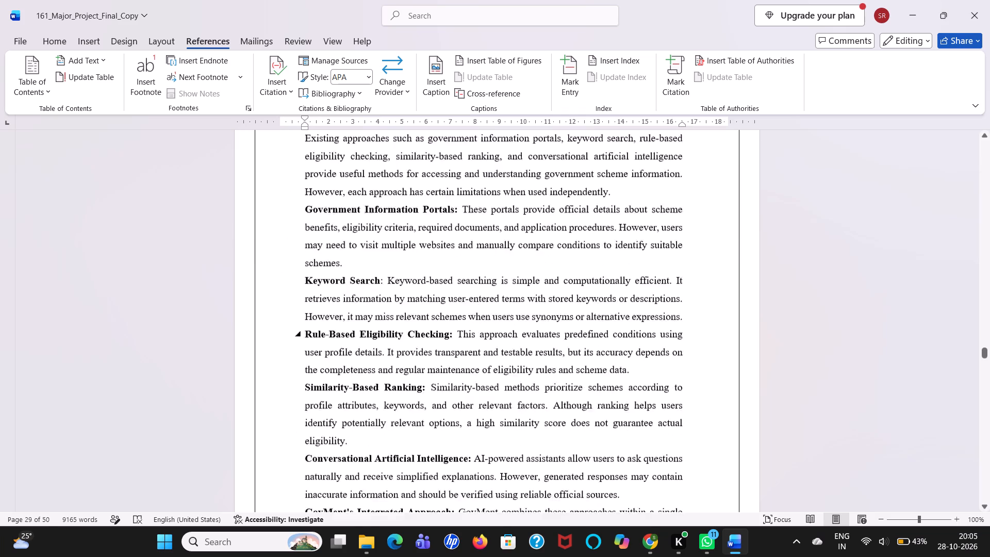
# Delete the blank lines above the 3.7 Research Gap heading so it follows directly after section 3.6.
pyautogui.scroll(-2, 319, 310)
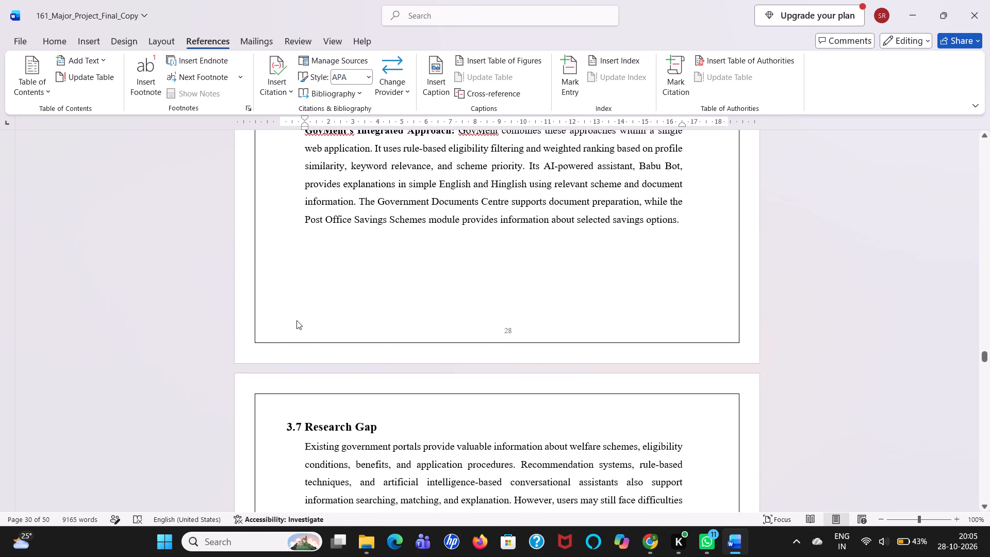
pyautogui.click(296, 320)
pyautogui.press('BackSpace')
pyautogui.press('BackSpace')
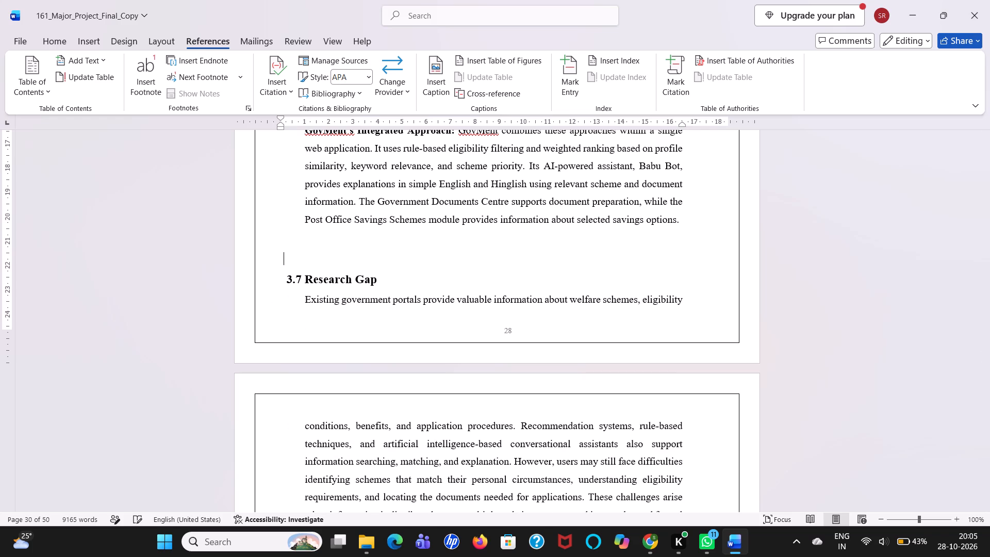
pyautogui.press('BackSpace')
pyautogui.press('BackSpace')
pyautogui.press('BackSpace')
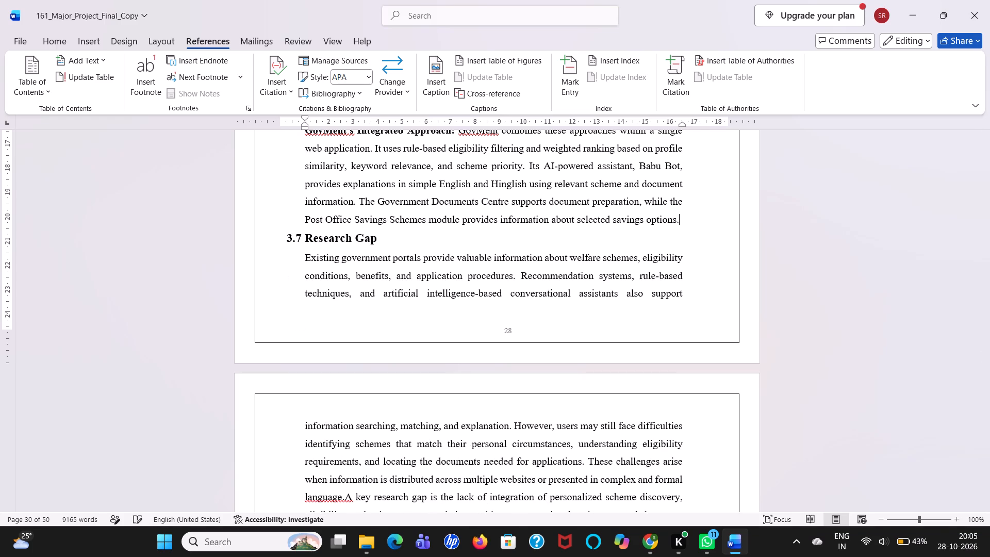
# Delete the surplus blank lines after the last paragraph of section 3.7, before the Chapter 4 page.
pyautogui.scroll(-5, 296, 320)
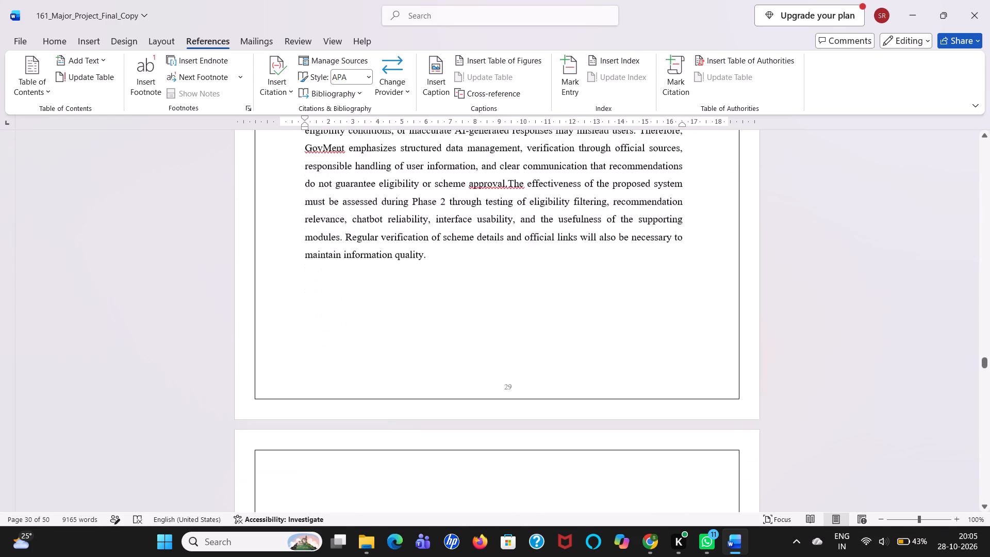
pyautogui.scroll(-1, 266, 325)
pyautogui.click(290, 276)
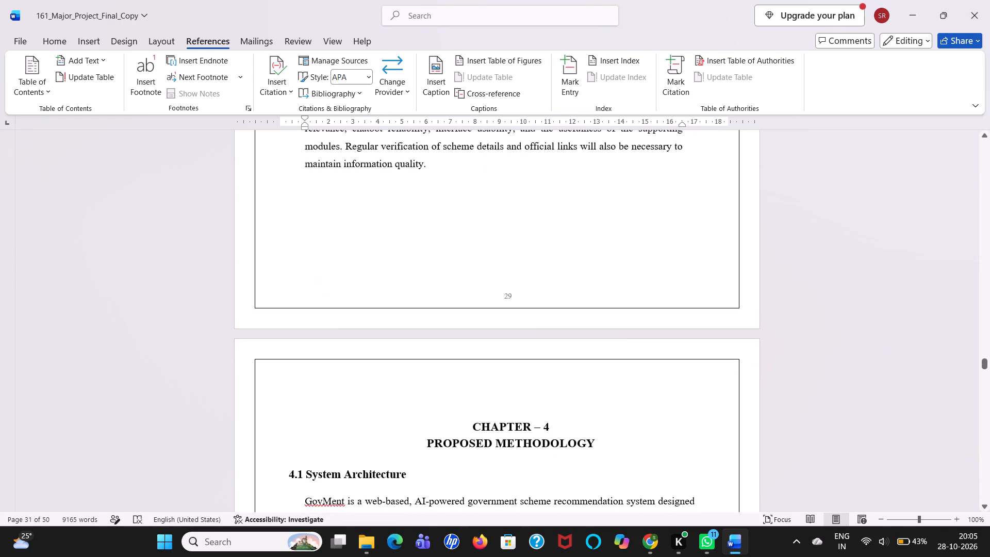
pyautogui.press('Down')
pyautogui.press('Down')
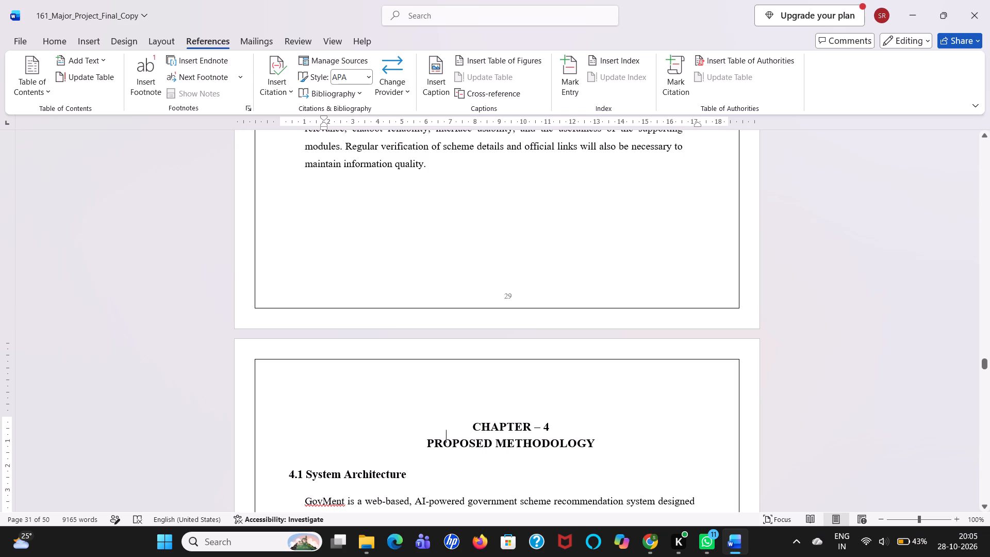
pyautogui.click(325, 261)
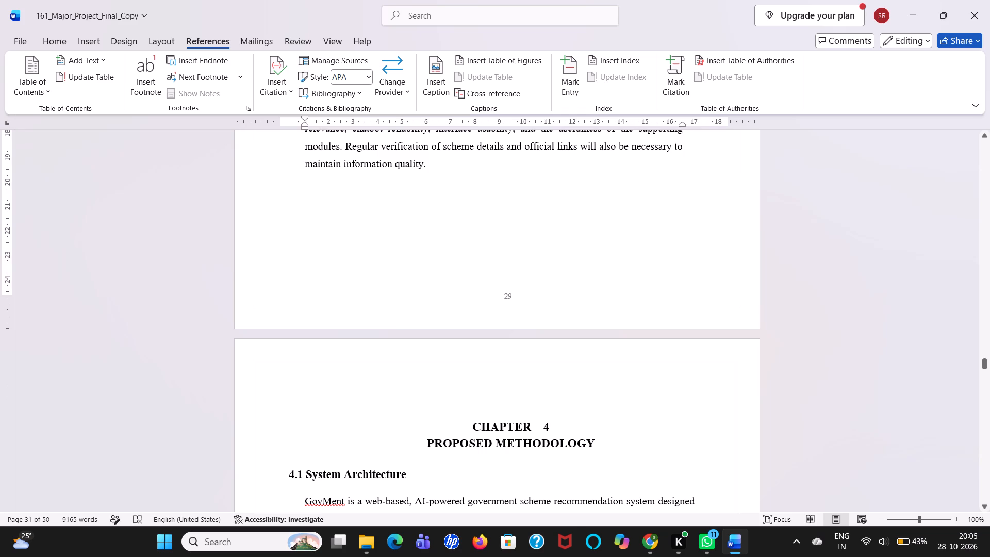
pyautogui.press('BackSpace')
pyautogui.press('BackSpace')
pyautogui.click(328, 388)
# Open the header area above the Chapter 4 title and examine its spacing against the earlier pages.
pyautogui.click(476, 383)
pyautogui.tripleClick(476, 383)
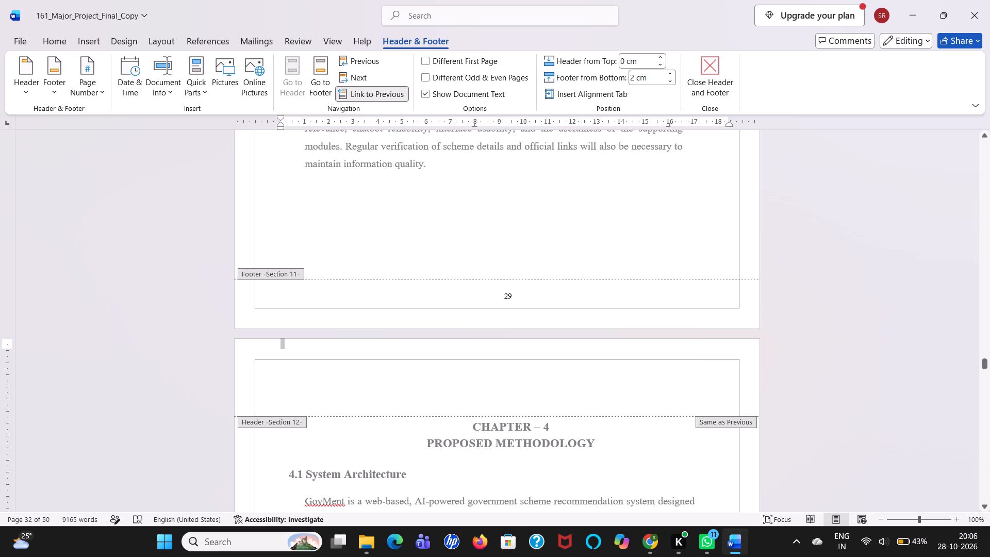
pyautogui.scroll(18, 392, 364)
pyautogui.scroll(7, 392, 364)
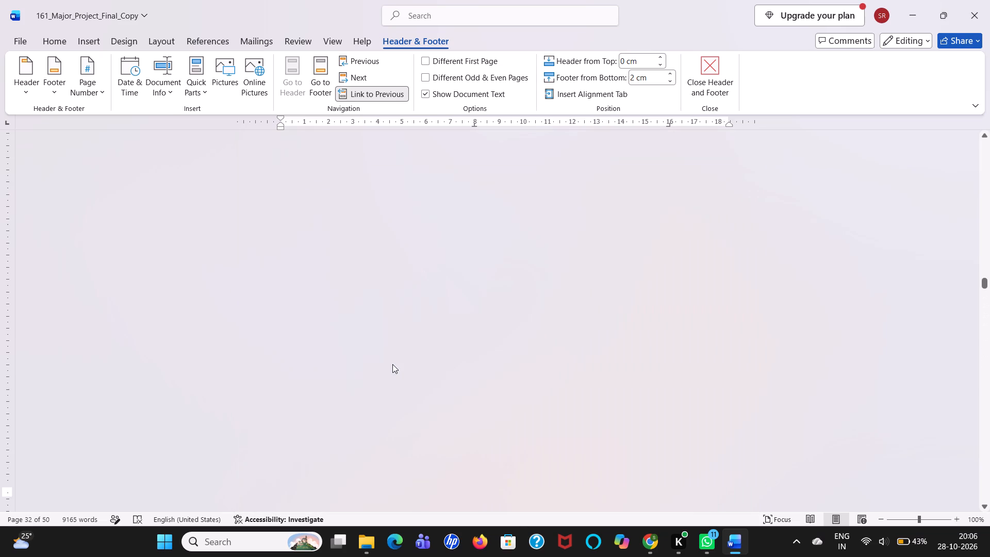
pyautogui.scroll(5, 392, 364)
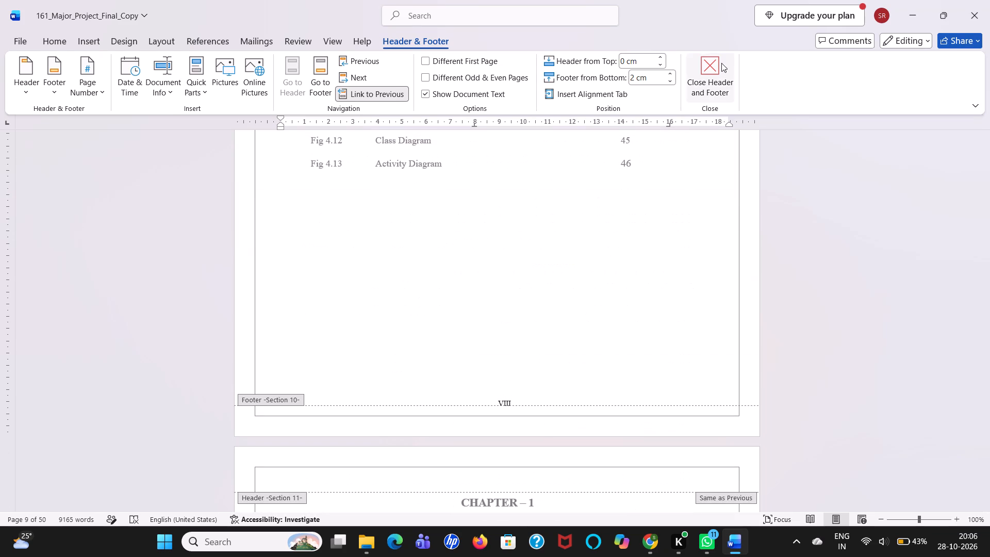
pyautogui.click(721, 63)
pyautogui.scroll(-1, 598, 339)
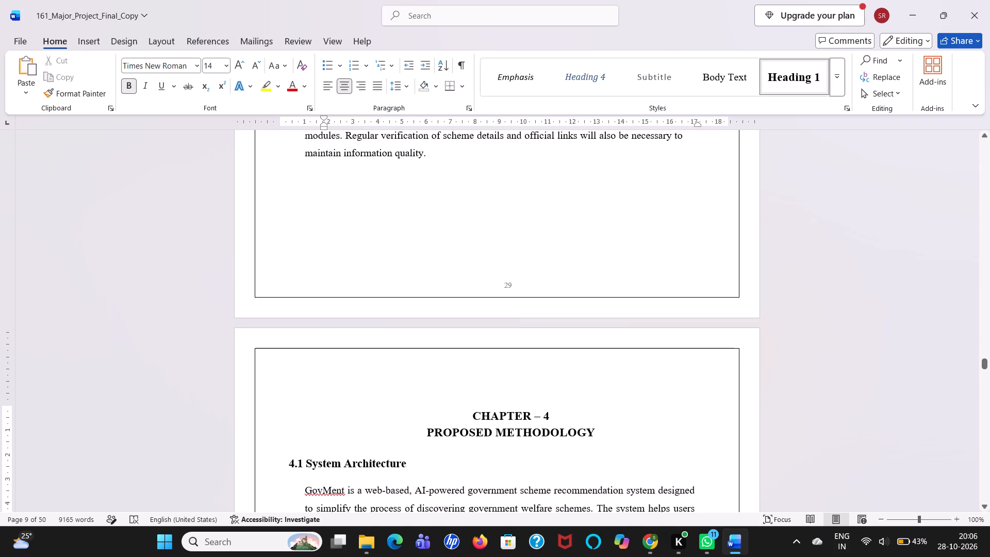
pyautogui.doubleClick(541, 373)
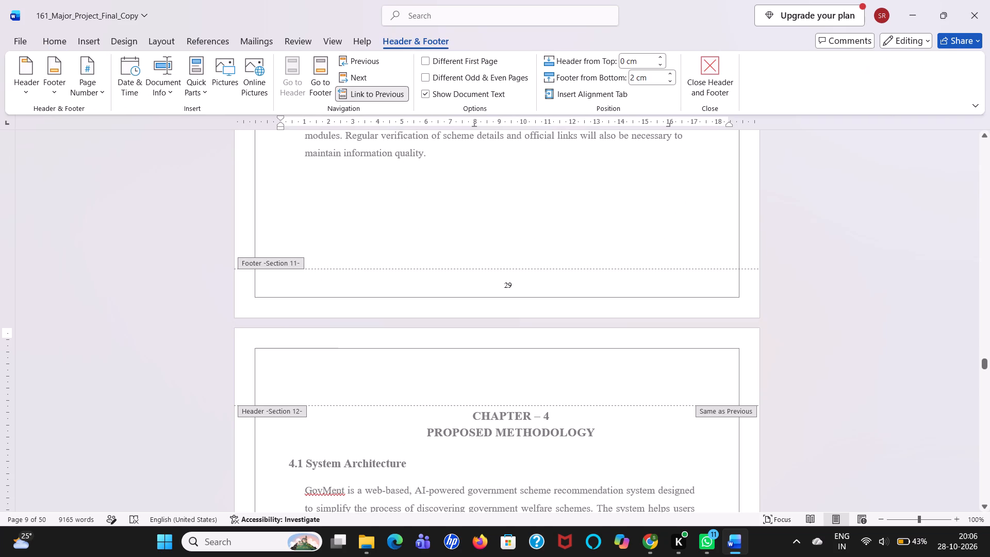
pyautogui.scroll(-1, 541, 373)
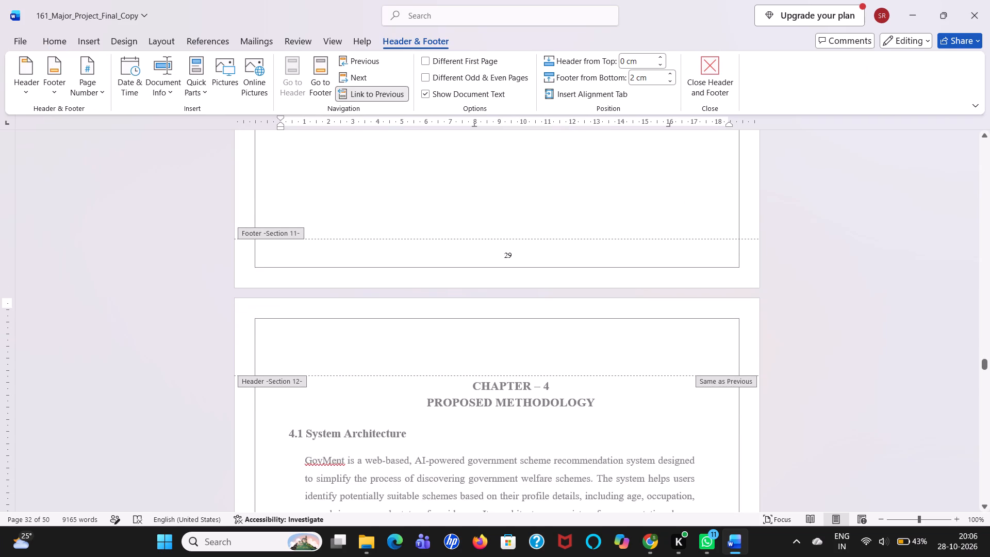
pyautogui.scroll(-1, 541, 373)
pyautogui.scroll(10, 541, 373)
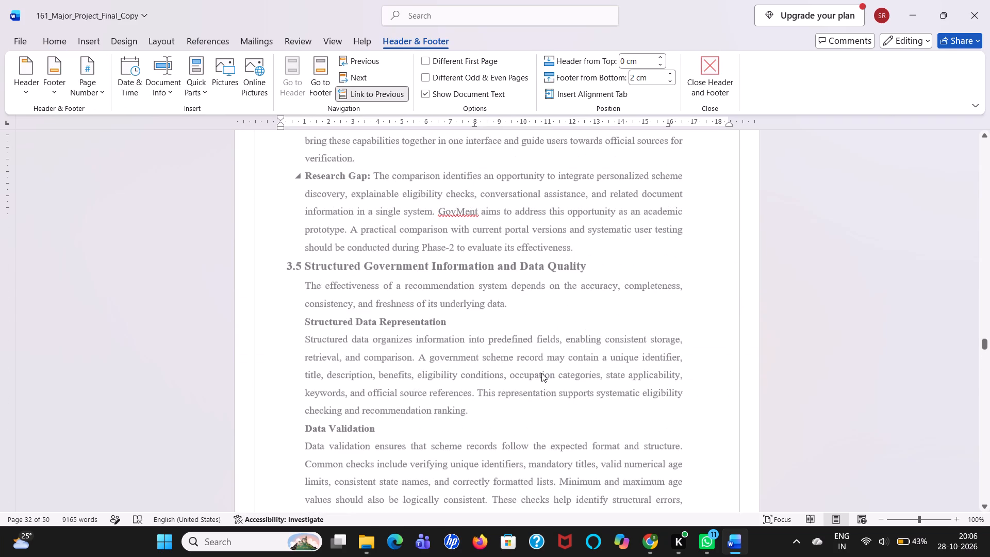
pyautogui.scroll(1, 541, 373)
pyautogui.click(720, 79)
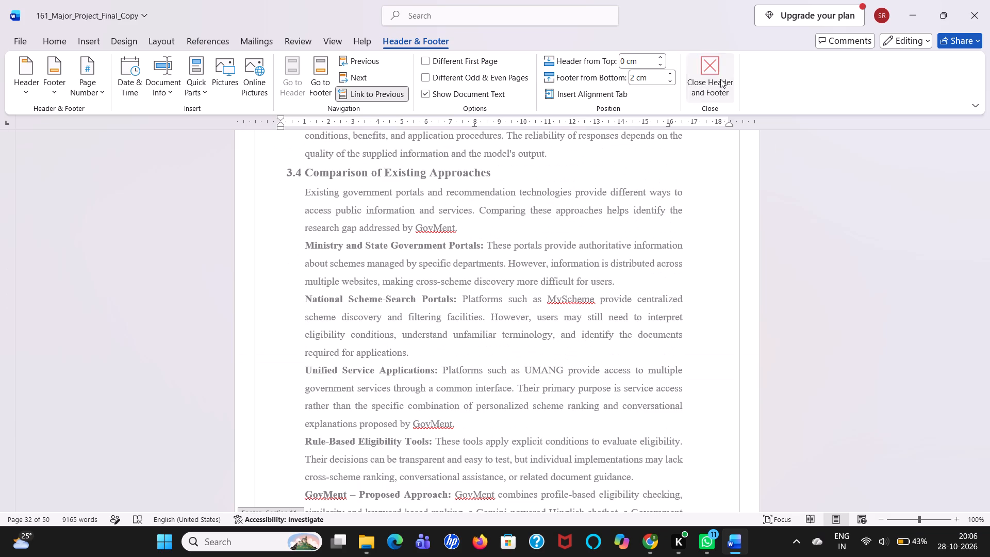
# Open the header on the Chapter 3 opening page and check its header and footer distance settings.
pyautogui.scroll(8, 579, 289)
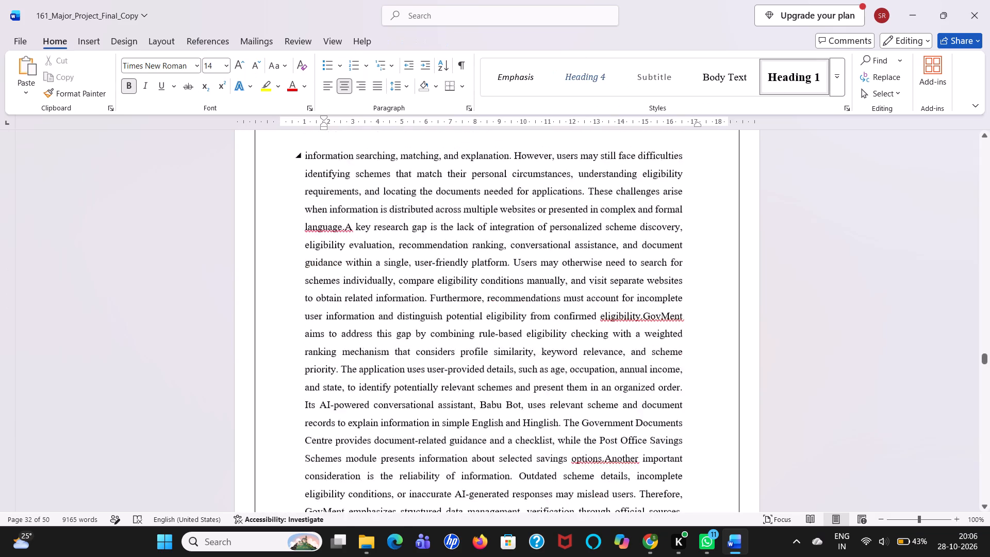
pyautogui.scroll(9, 579, 289)
pyautogui.scroll(-1, 579, 289)
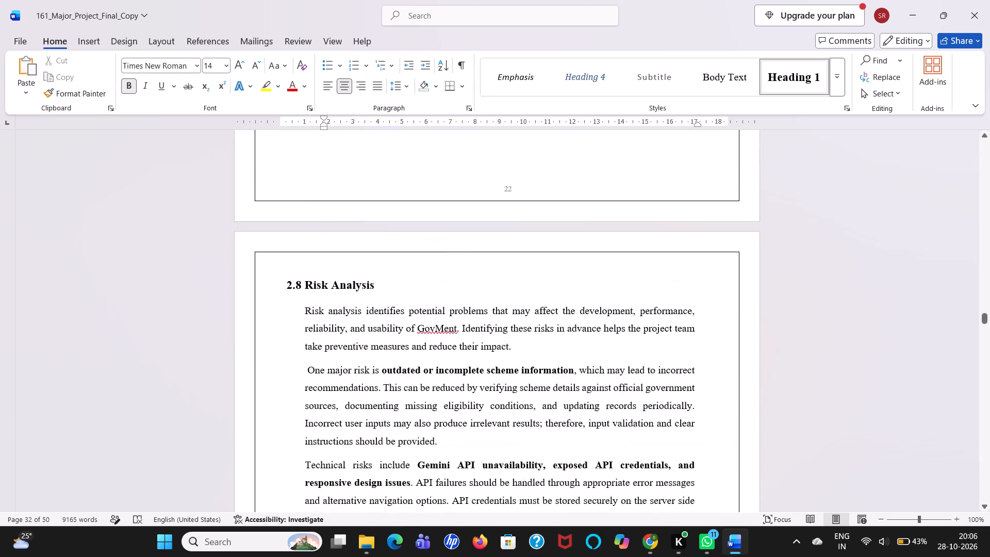
pyautogui.scroll(-1, 579, 289)
pyautogui.scroll(3, 579, 289)
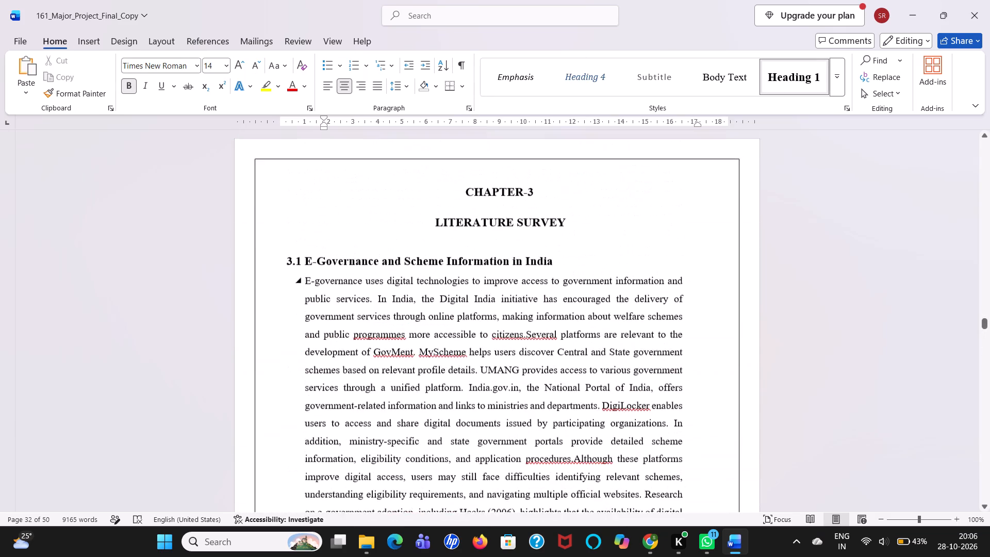
pyautogui.scroll(2, 579, 289)
pyautogui.doubleClick(489, 265)
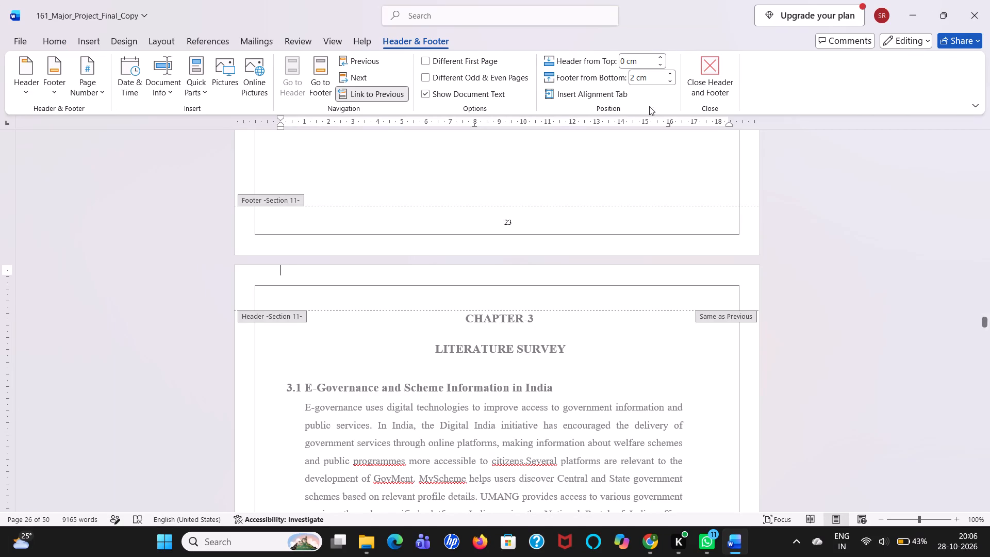
pyautogui.moveTo(652, 76); pyautogui.dragTo(630, 55)
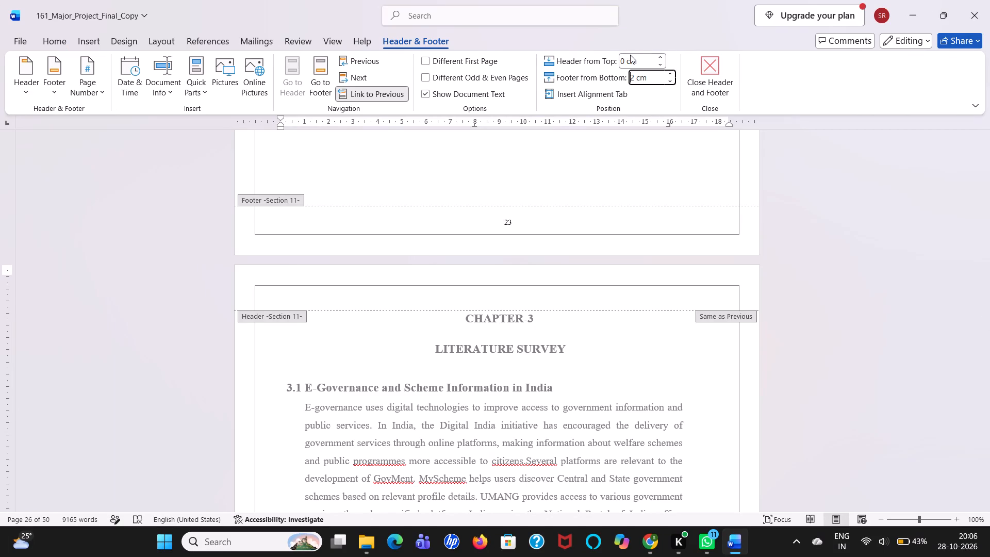
pyautogui.moveTo(617, 61); pyautogui.dragTo(622, 59)
pyautogui.click(622, 59)
pyautogui.moveTo(651, 78); pyautogui.dragTo(622, 65)
pyautogui.moveTo(622, 65); pyautogui.dragTo(617, 56)
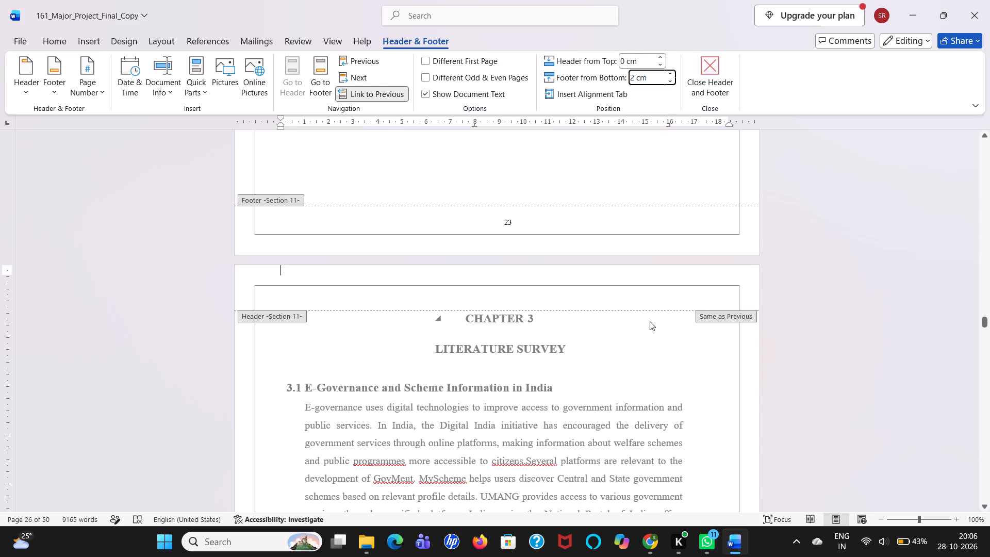
# Examine the Section 12 header on the page after the 4.3 Data Design heading and on the Chapter 4 opening page.
pyautogui.scroll(-5, 650, 321)
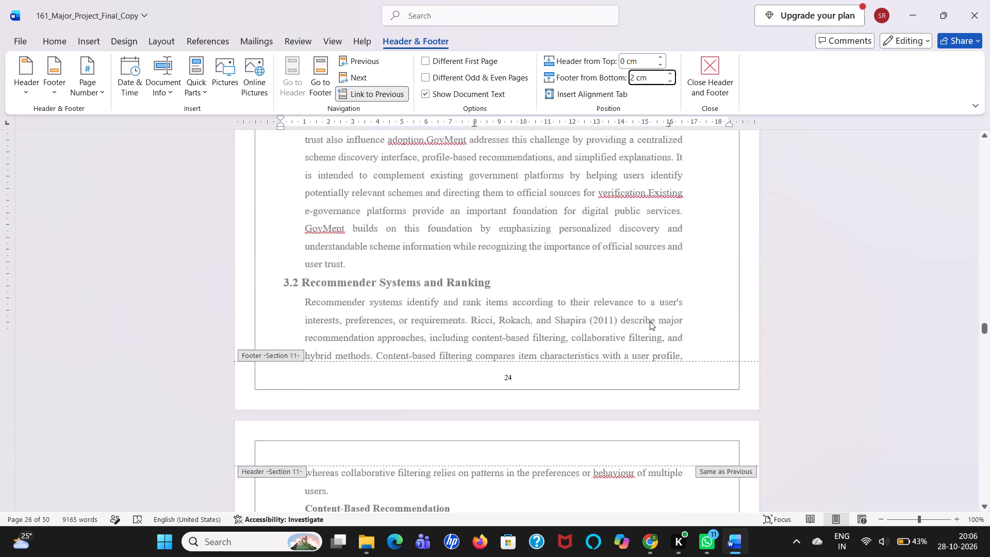
pyautogui.scroll(-9, 650, 321)
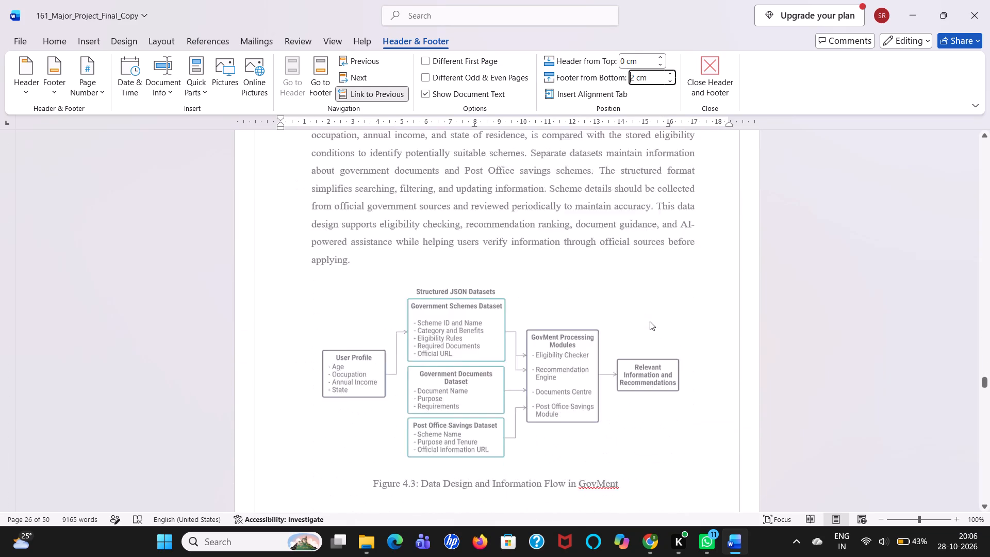
pyautogui.scroll(-1, 650, 321)
pyautogui.scroll(3, 650, 321)
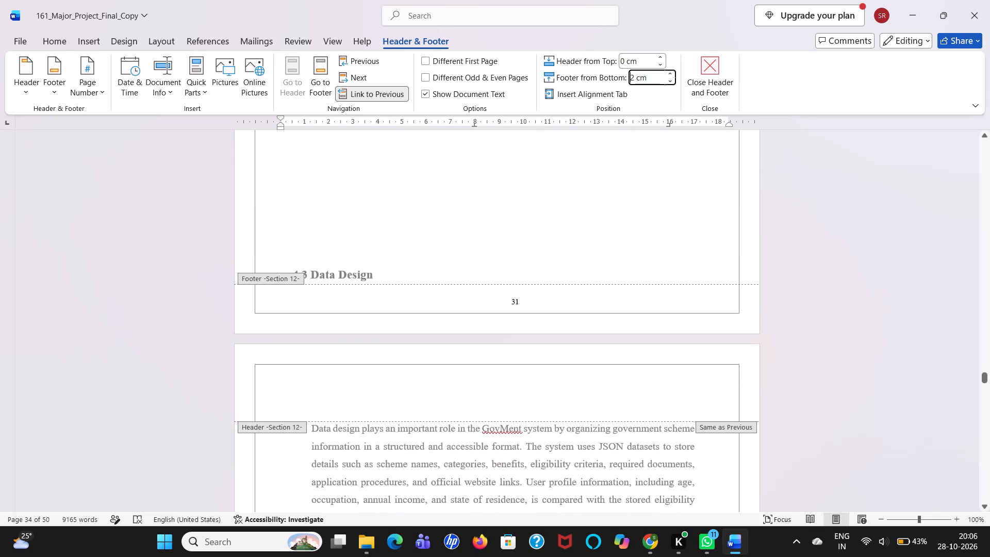
pyautogui.click(604, 365)
pyautogui.scroll(1, 550, 188)
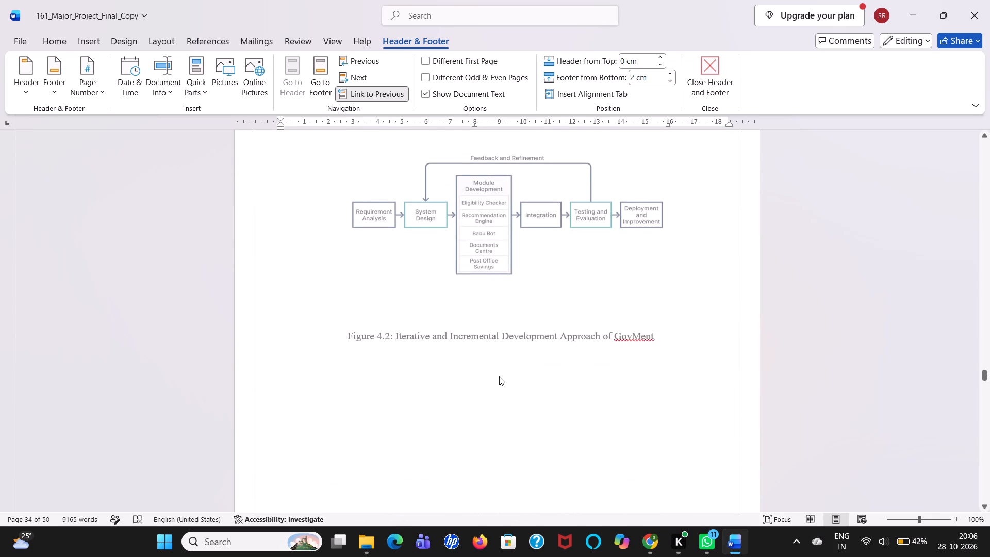
pyautogui.scroll(4, 497, 382)
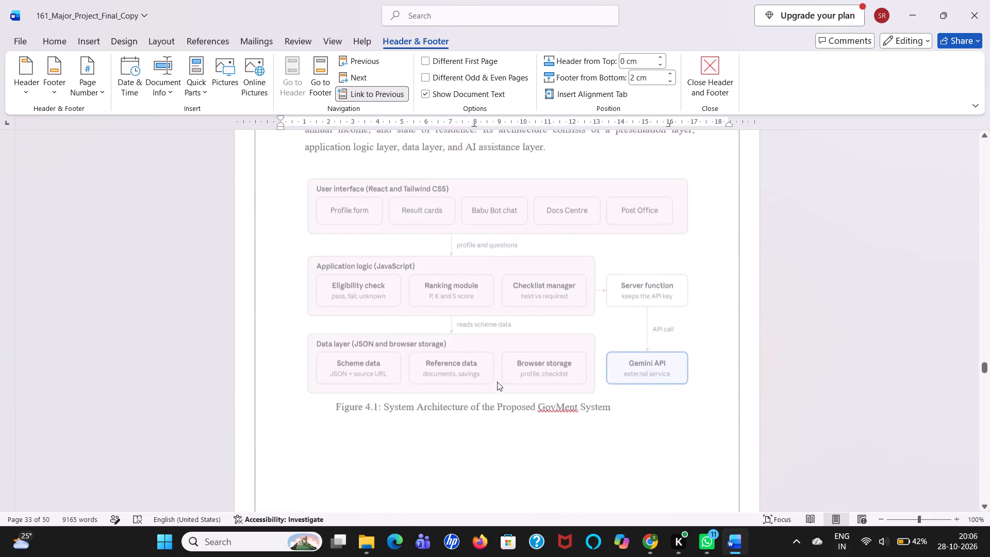
pyautogui.scroll(2, 497, 382)
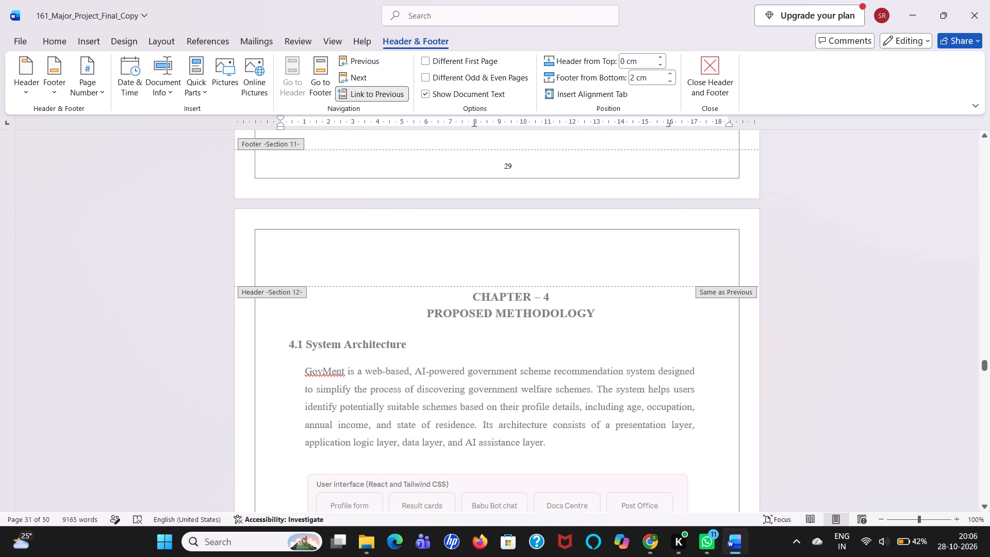
pyautogui.click(466, 265)
pyautogui.doubleClick(466, 265)
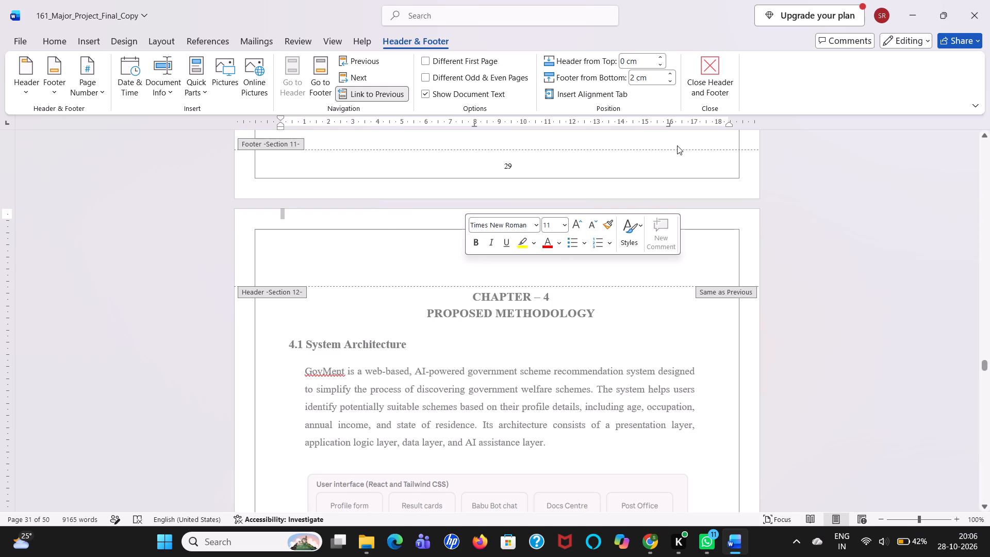
# Check the Section 11 footer on page 29 and leave header and footer editing.
pyautogui.scroll(2, 677, 145)
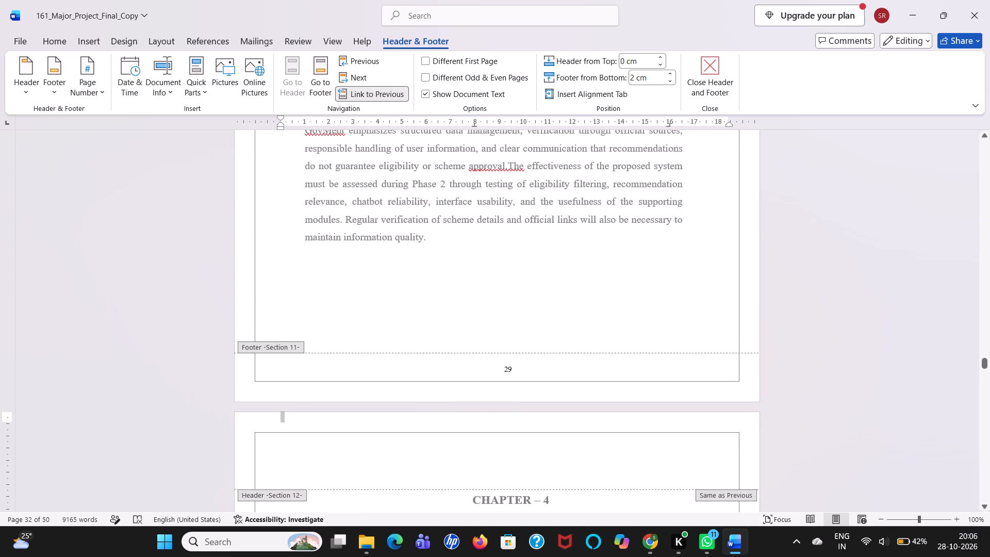
pyautogui.moveTo(333, 355); pyautogui.dragTo(337, 300)
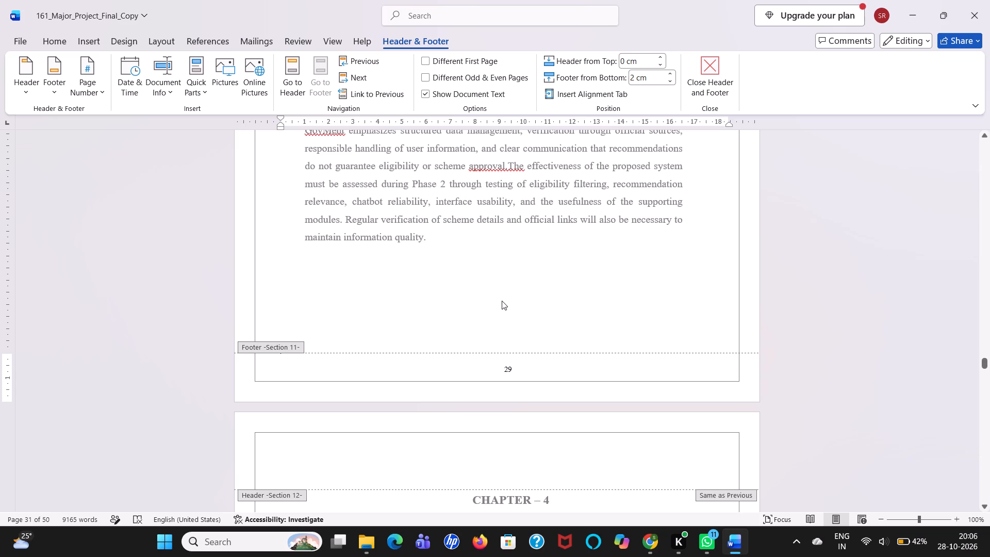
pyautogui.moveTo(502, 301); pyautogui.dragTo(723, 65)
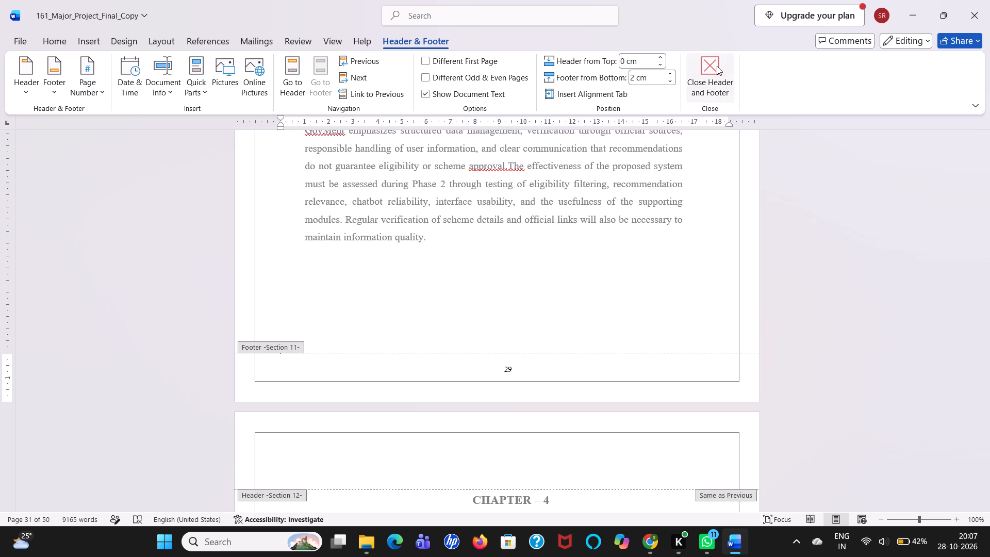
pyautogui.click(713, 66)
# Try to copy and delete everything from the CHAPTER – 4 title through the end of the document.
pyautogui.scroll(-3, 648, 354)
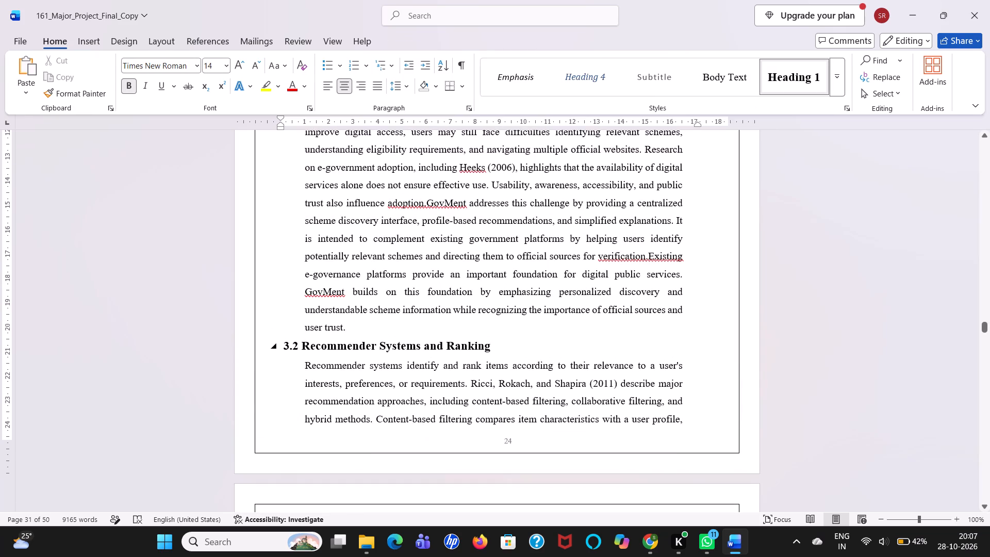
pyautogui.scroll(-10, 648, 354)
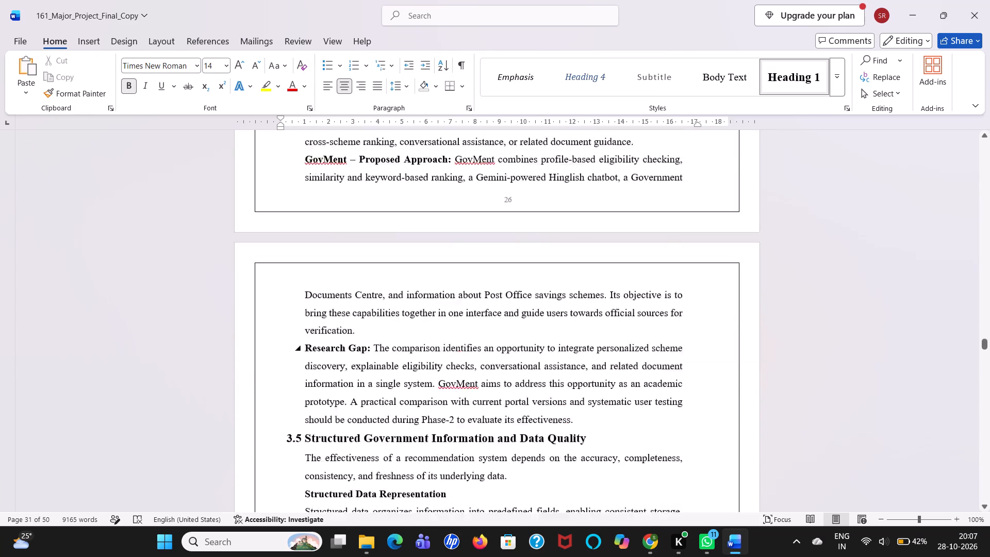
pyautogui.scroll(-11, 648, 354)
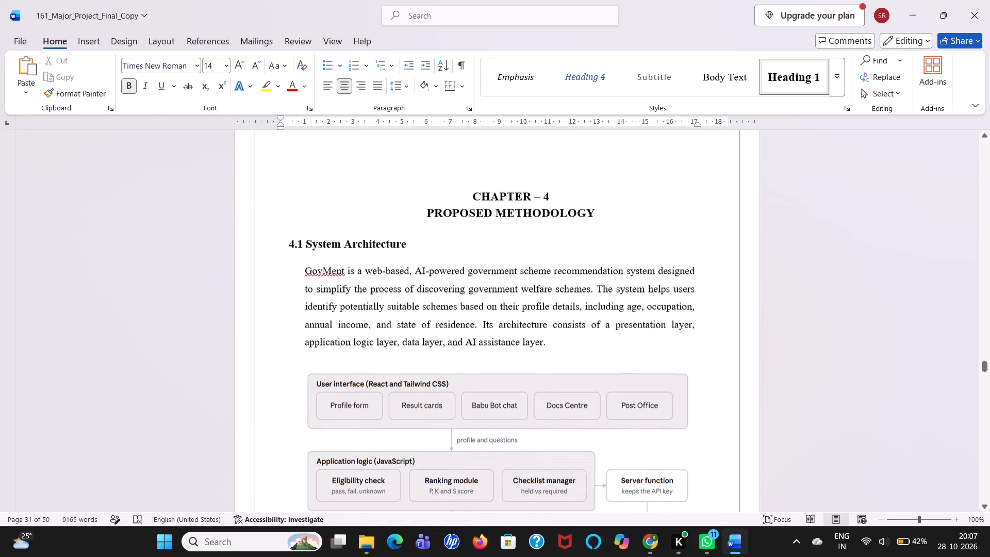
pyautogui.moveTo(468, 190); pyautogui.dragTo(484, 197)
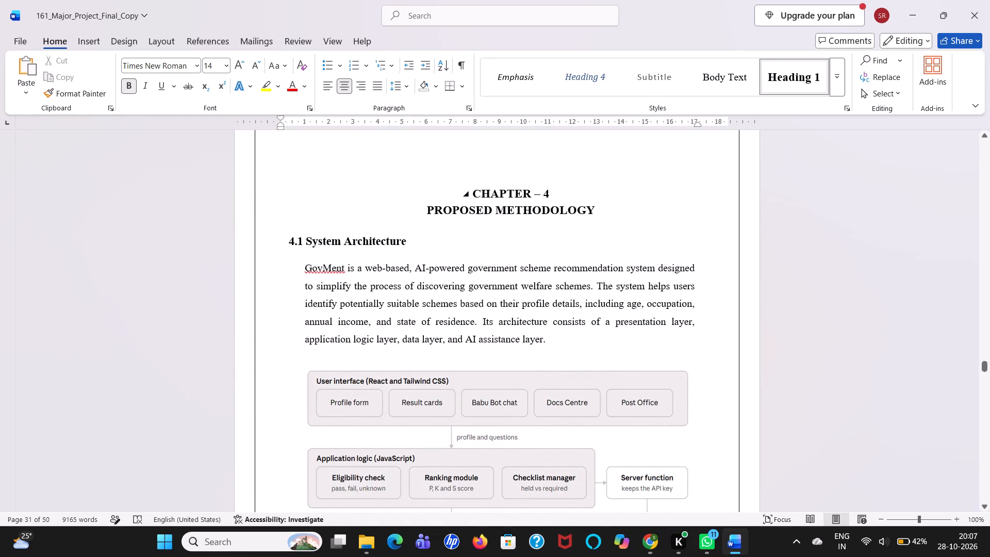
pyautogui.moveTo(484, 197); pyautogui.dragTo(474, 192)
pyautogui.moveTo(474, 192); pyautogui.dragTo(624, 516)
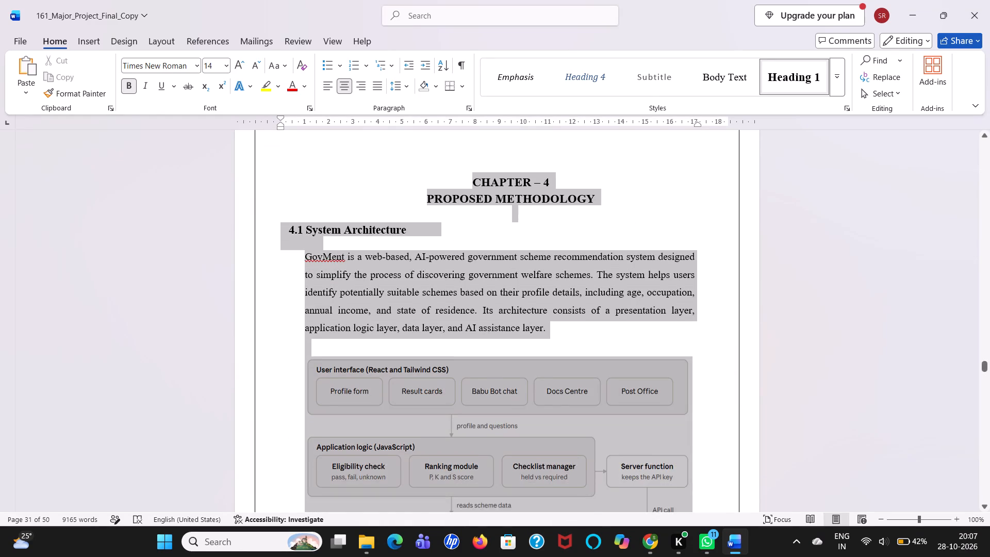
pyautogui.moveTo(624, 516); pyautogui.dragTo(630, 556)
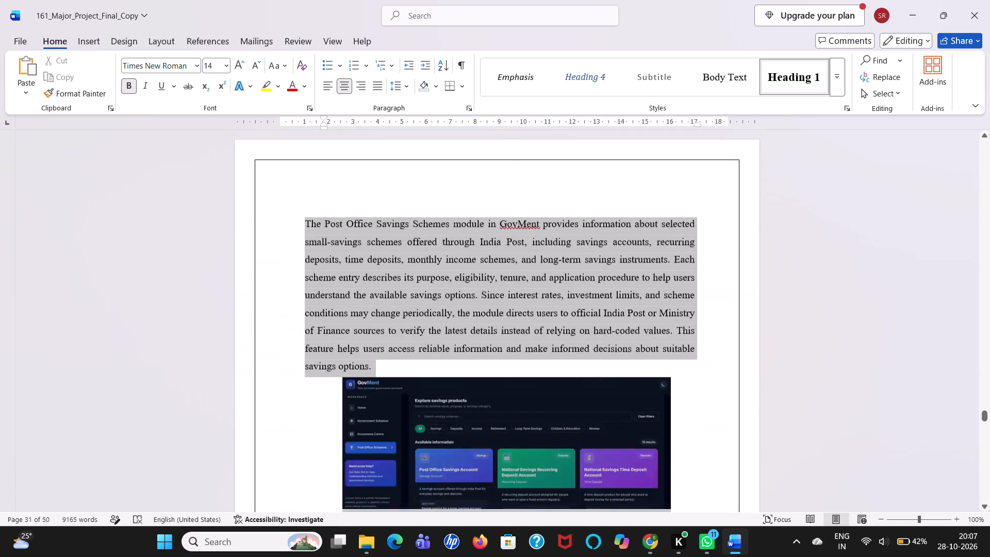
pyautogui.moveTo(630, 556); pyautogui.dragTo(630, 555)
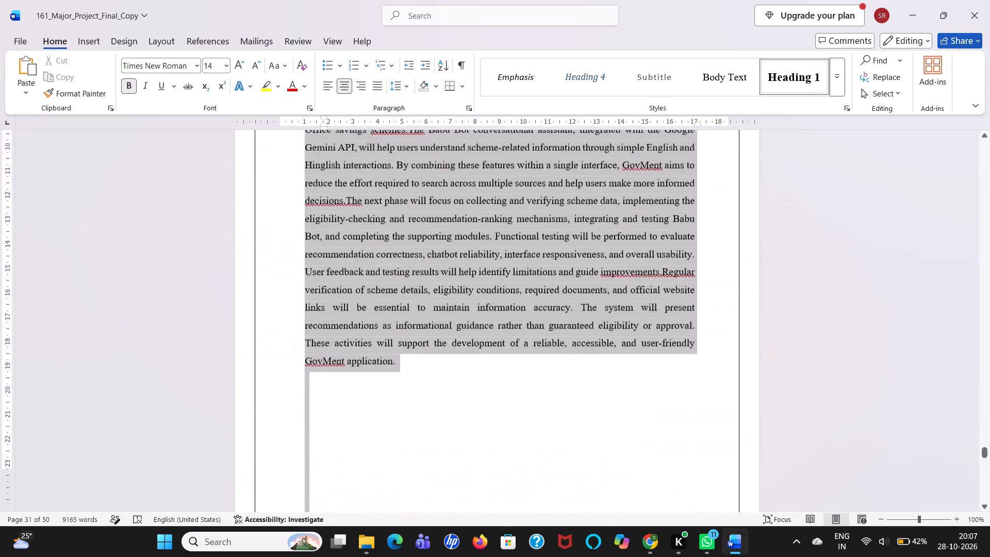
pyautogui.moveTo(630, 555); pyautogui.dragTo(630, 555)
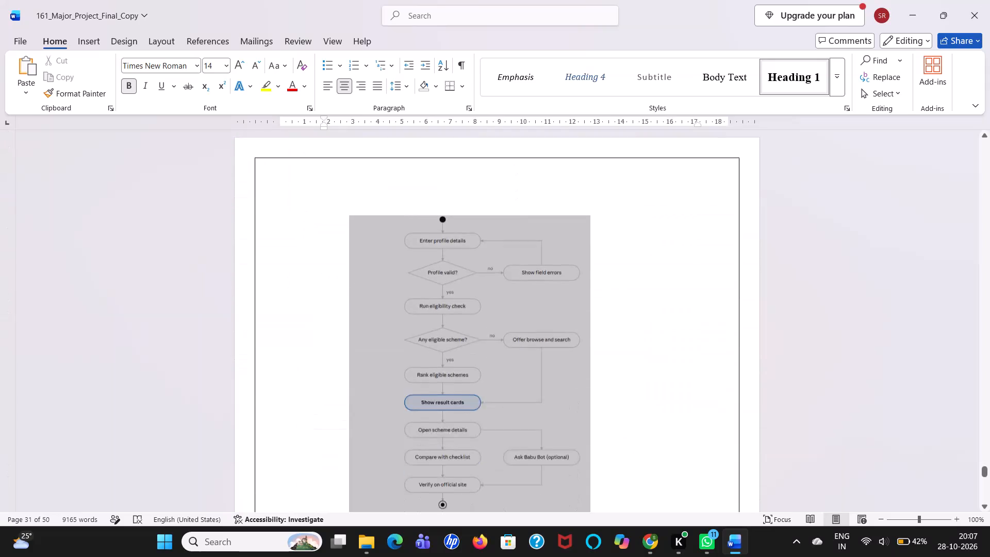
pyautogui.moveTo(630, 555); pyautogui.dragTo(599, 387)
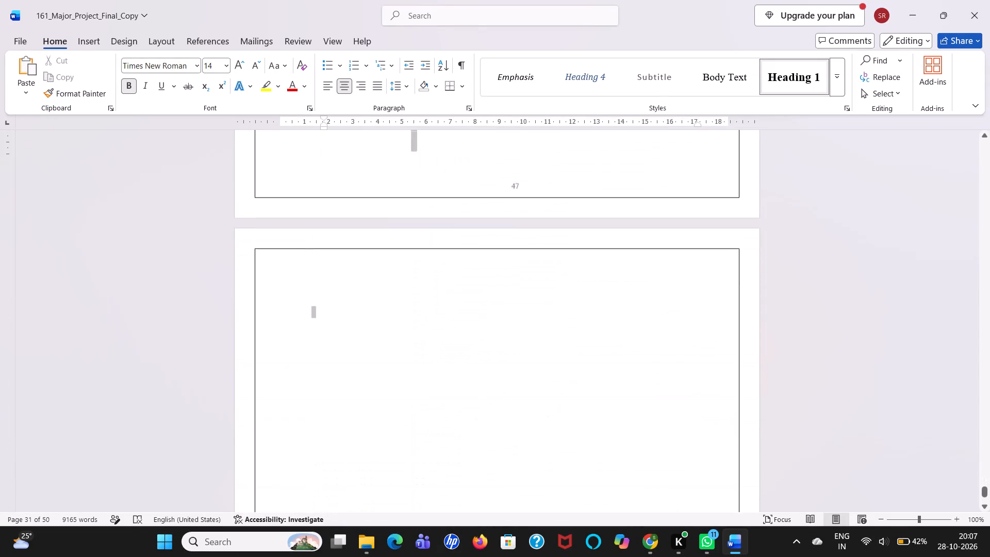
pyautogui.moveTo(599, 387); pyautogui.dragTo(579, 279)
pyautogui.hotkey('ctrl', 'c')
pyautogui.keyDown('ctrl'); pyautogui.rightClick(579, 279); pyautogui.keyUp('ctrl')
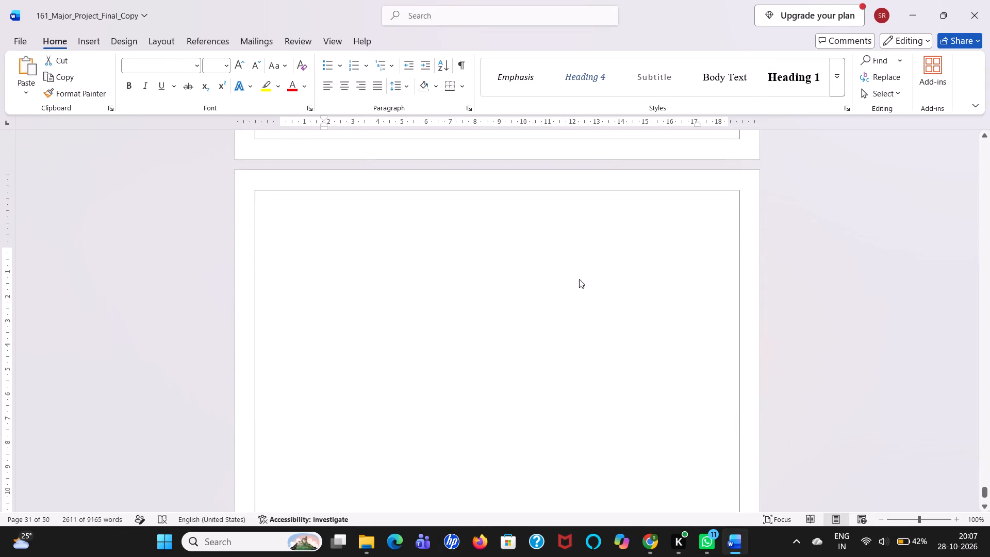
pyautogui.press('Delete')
# Copy everything from the CHAPTER – 4 title through the last reference, and delete it from the document.
pyautogui.scroll(3, 579, 279)
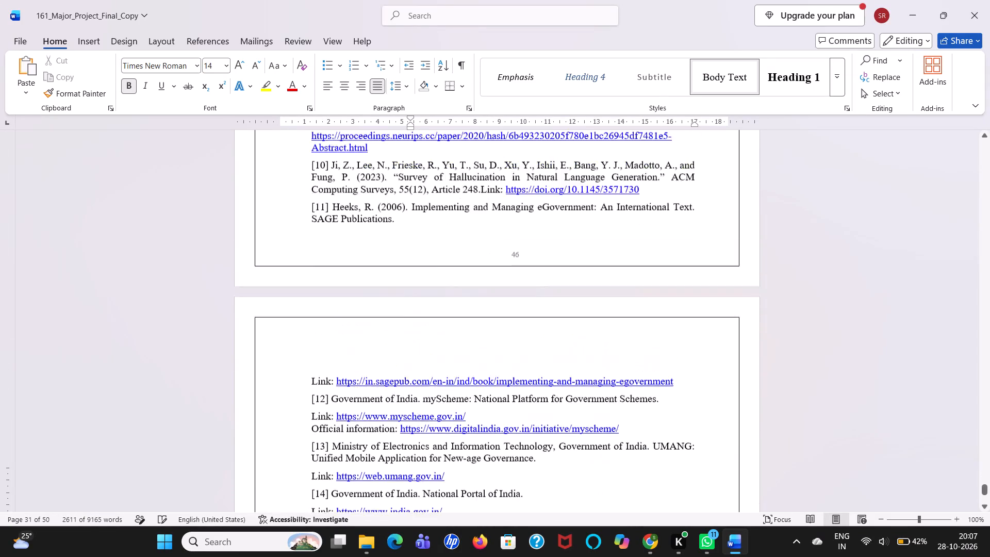
pyautogui.scroll(5, 579, 279)
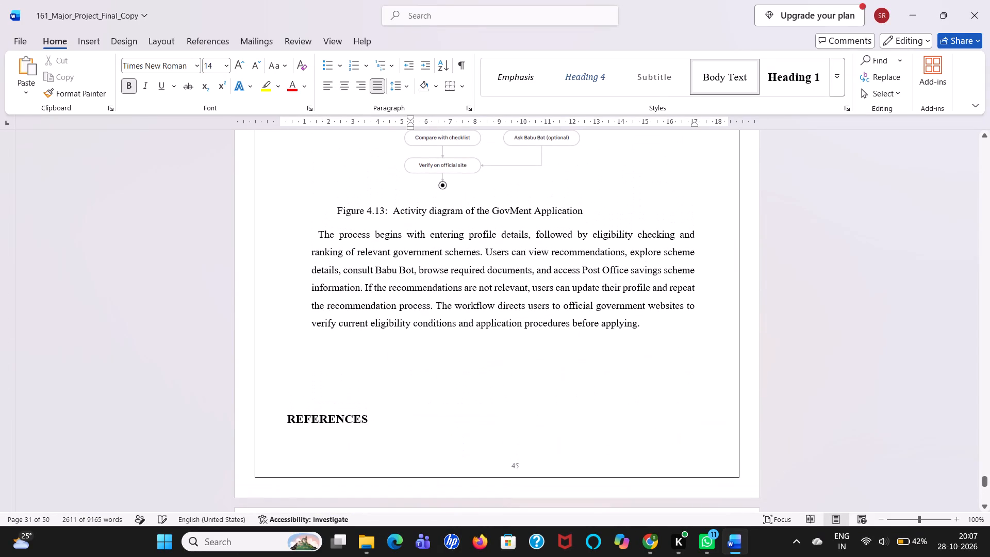
pyautogui.scroll(8, 435, 348)
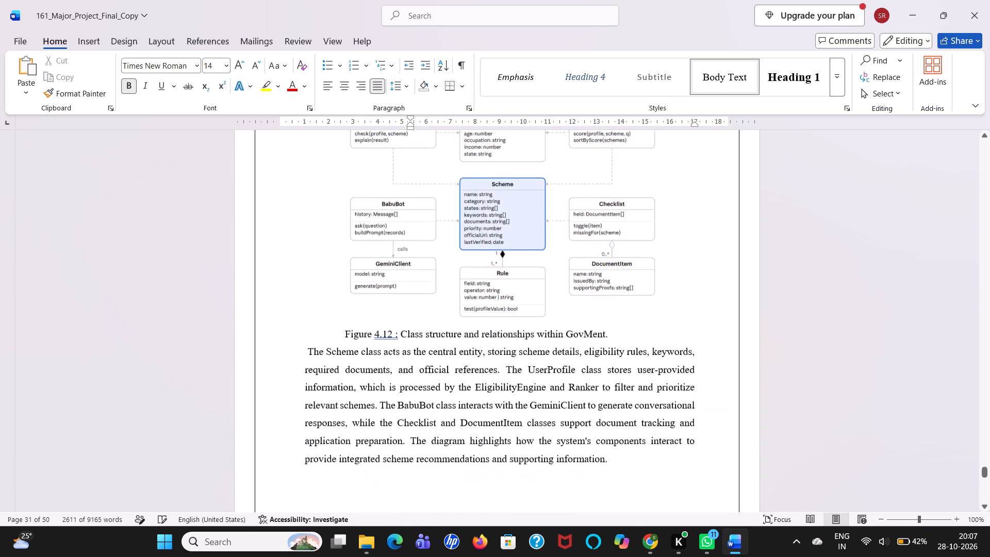
pyautogui.scroll(12, 435, 348)
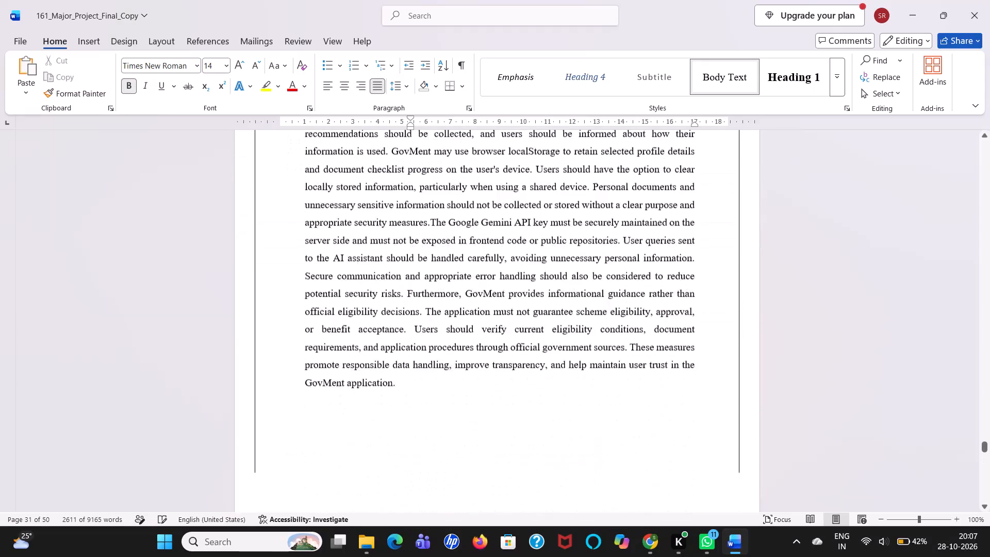
pyautogui.scroll(12, 435, 348)
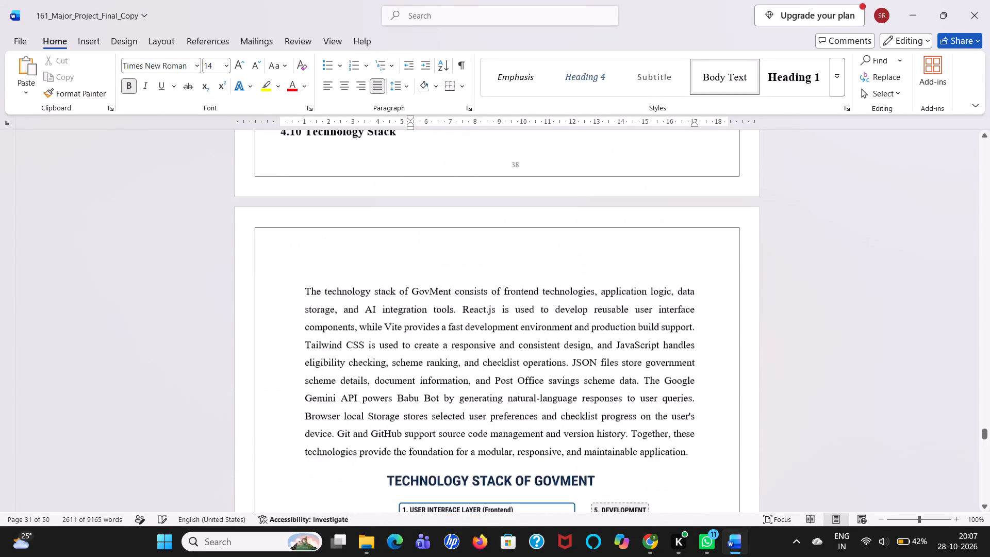
pyautogui.scroll(7, 435, 348)
pyautogui.scroll(17, 435, 348)
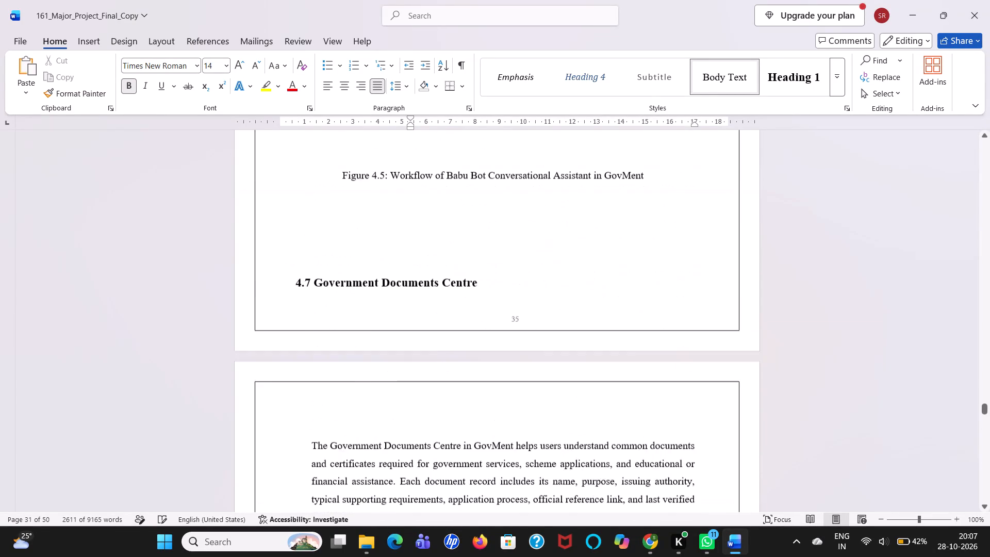
pyautogui.scroll(8, 435, 348)
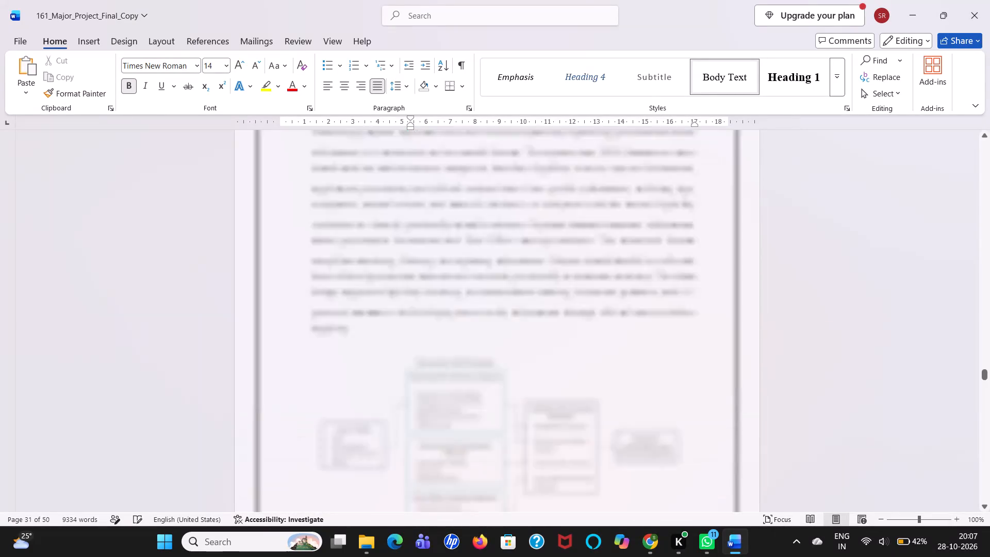
pyautogui.scroll(2, 435, 348)
pyautogui.scroll(-2, 435, 348)
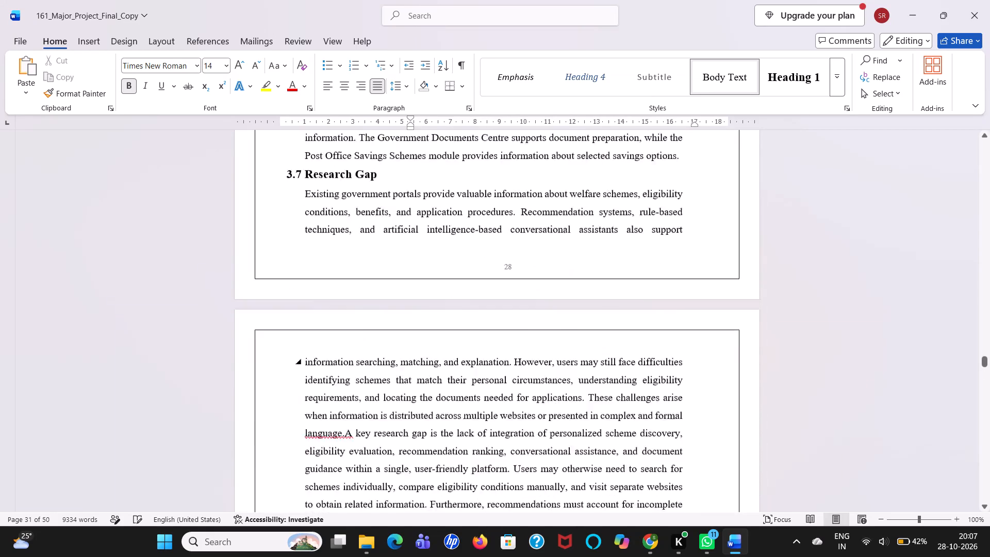
pyautogui.scroll(-5, 435, 348)
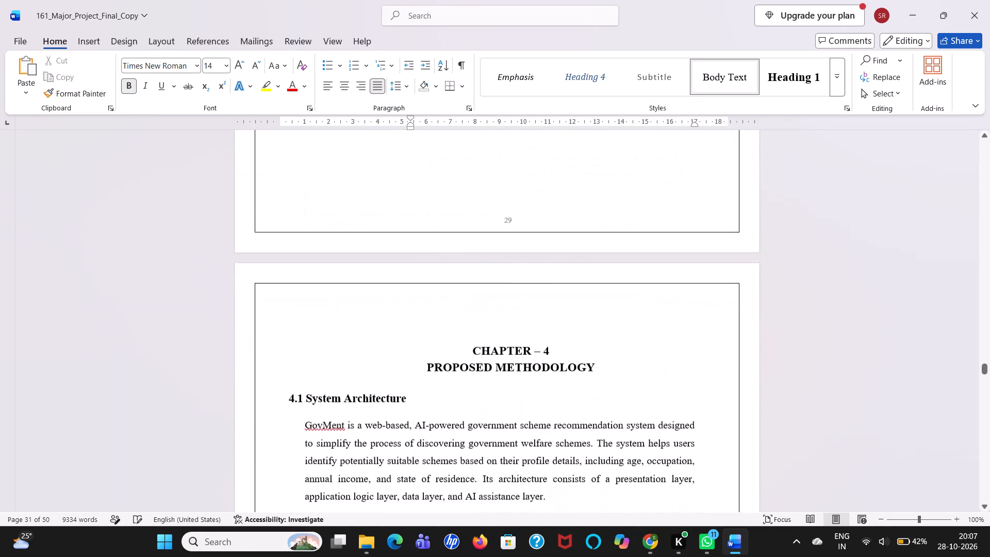
pyautogui.moveTo(461, 337); pyautogui.dragTo(587, 556)
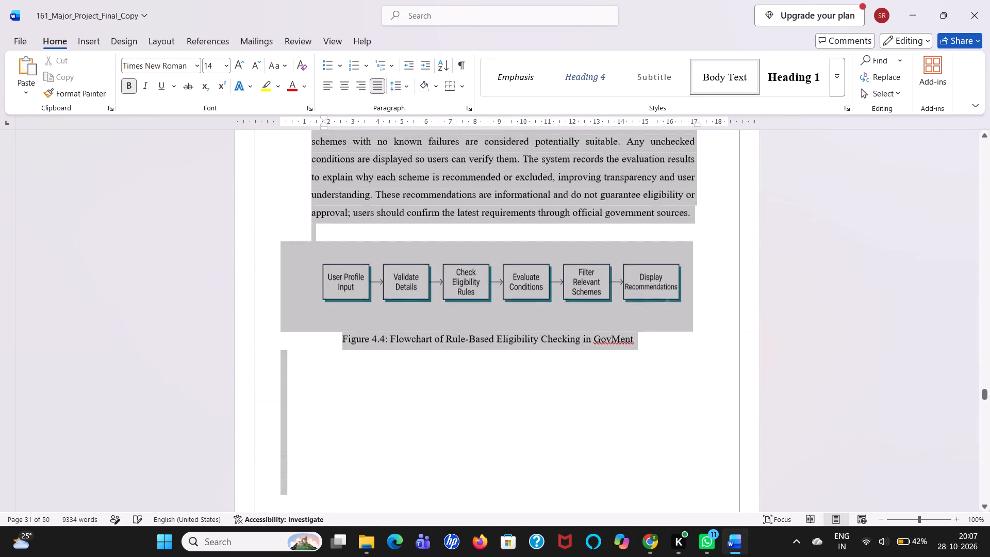
pyautogui.moveTo(587, 556); pyautogui.dragTo(587, 552)
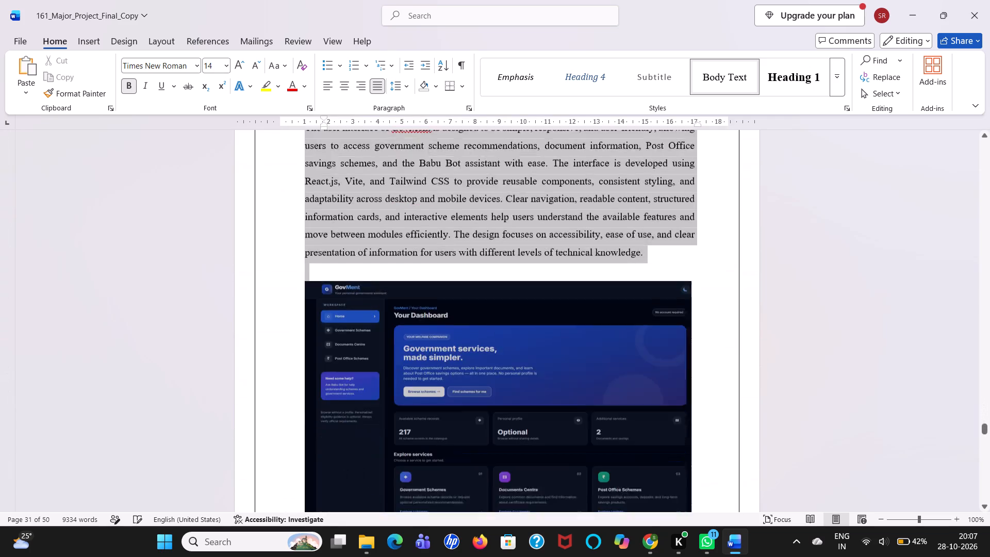
pyautogui.moveTo(587, 552); pyautogui.dragTo(588, 552)
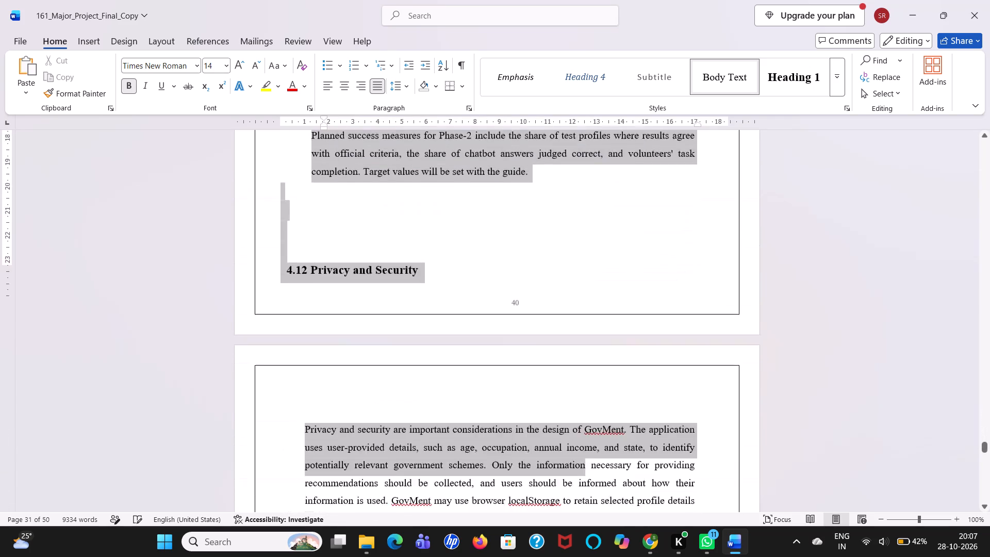
pyautogui.moveTo(588, 552); pyautogui.dragTo(572, 536)
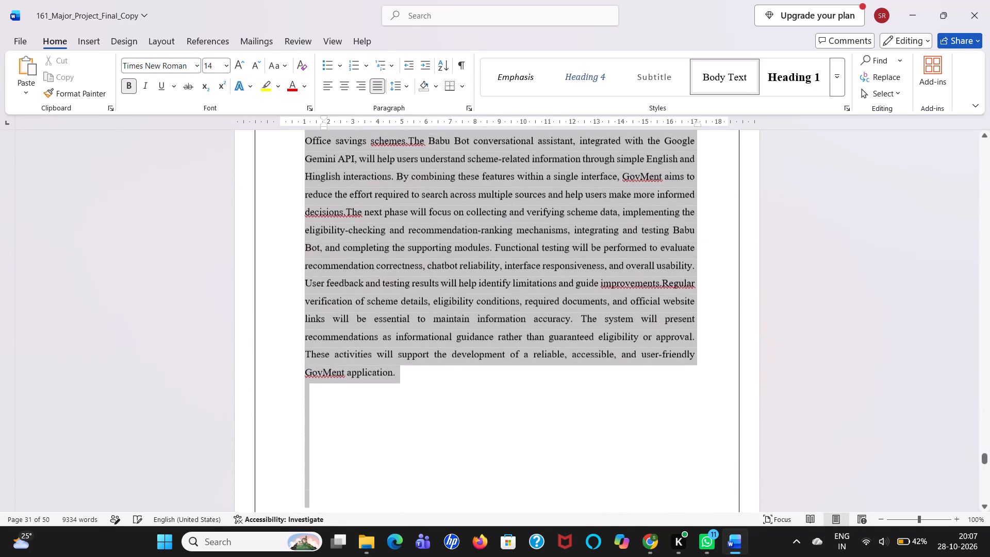
pyautogui.moveTo(572, 536); pyautogui.dragTo(572, 537)
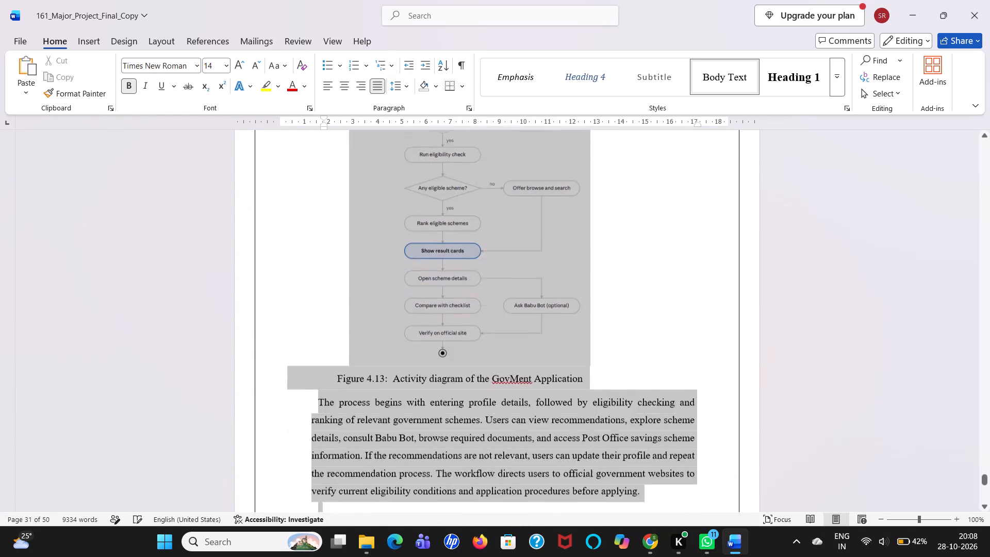
pyautogui.moveTo(572, 537); pyautogui.dragTo(574, 535)
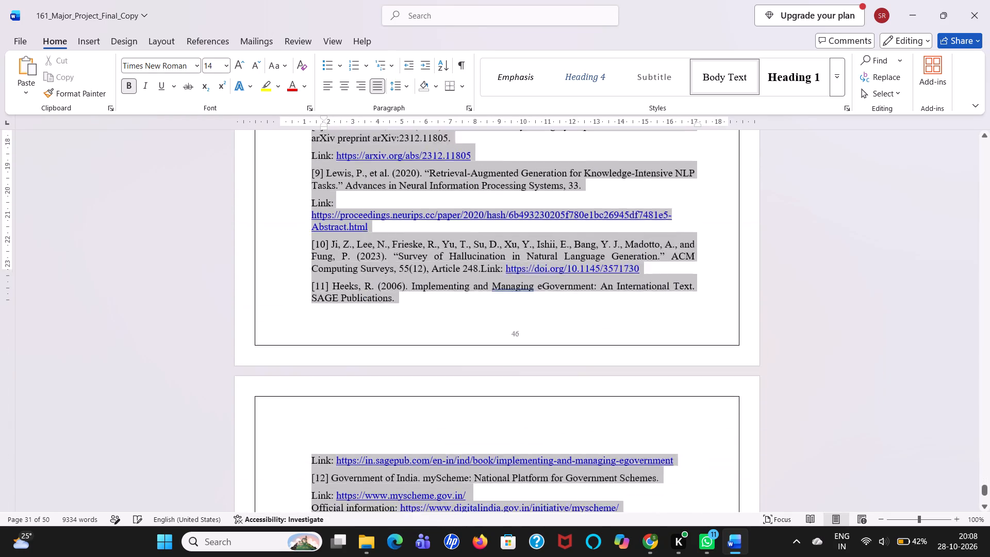
pyautogui.moveTo(574, 535); pyautogui.dragTo(564, 415)
pyautogui.hotkey('ctrl', 'c')
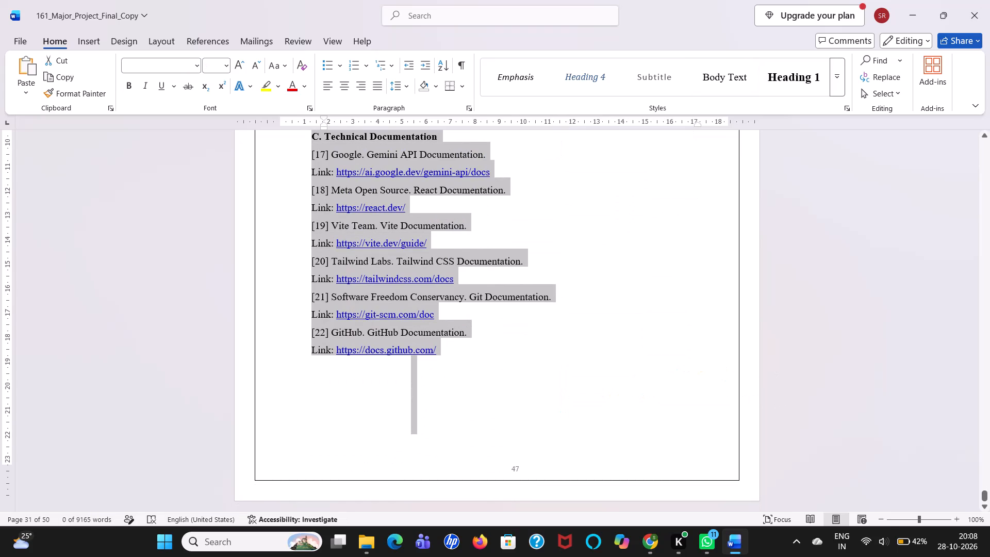
pyautogui.press('Delete')
# Clear the leftover blank lines on the empty page and after the last paragraph of 3.7 Research Gap.
pyautogui.scroll(2, 564, 415)
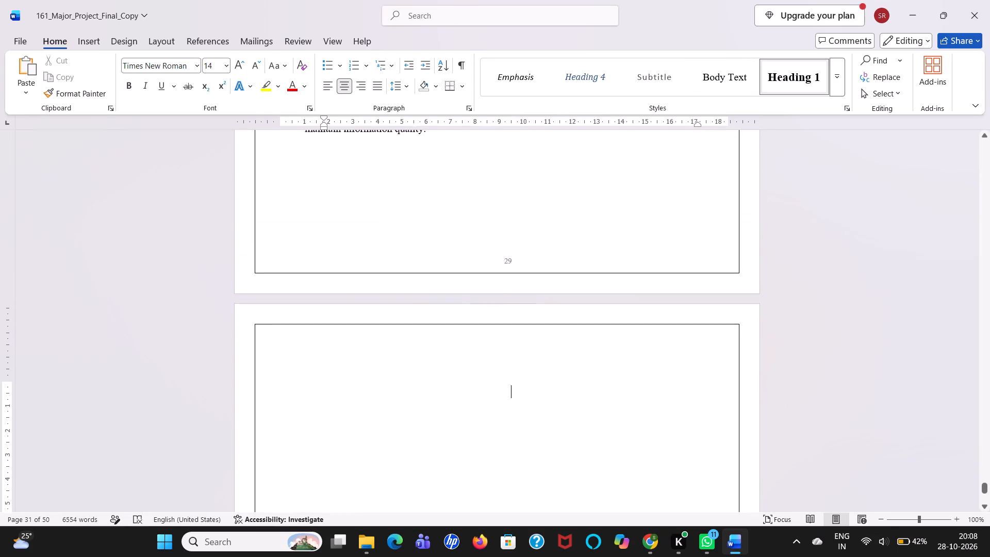
pyautogui.scroll(4, 564, 415)
pyautogui.scroll(-1, 564, 415)
pyautogui.scroll(3, 564, 415)
pyautogui.scroll(-1, 564, 415)
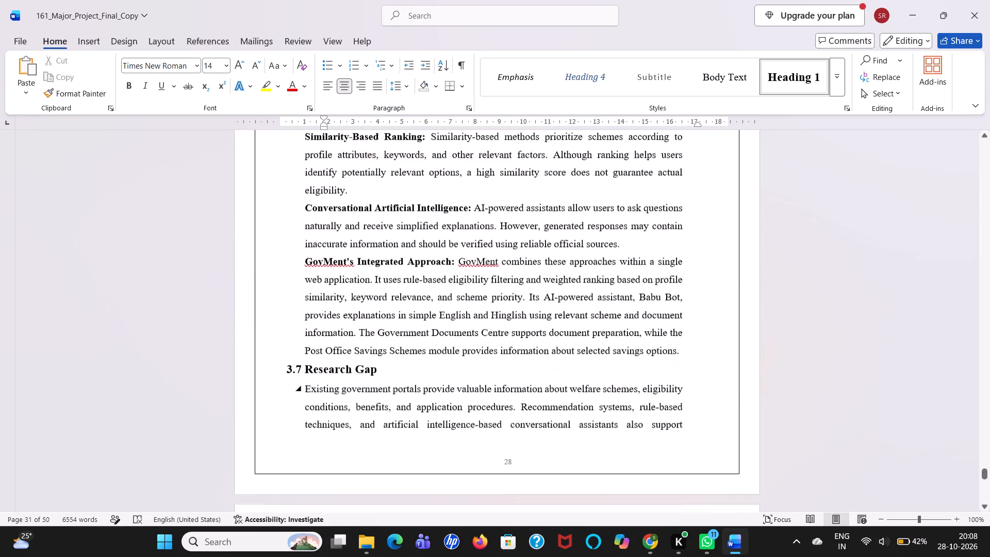
pyautogui.scroll(-3, 564, 415)
pyautogui.scroll(1, 455, 291)
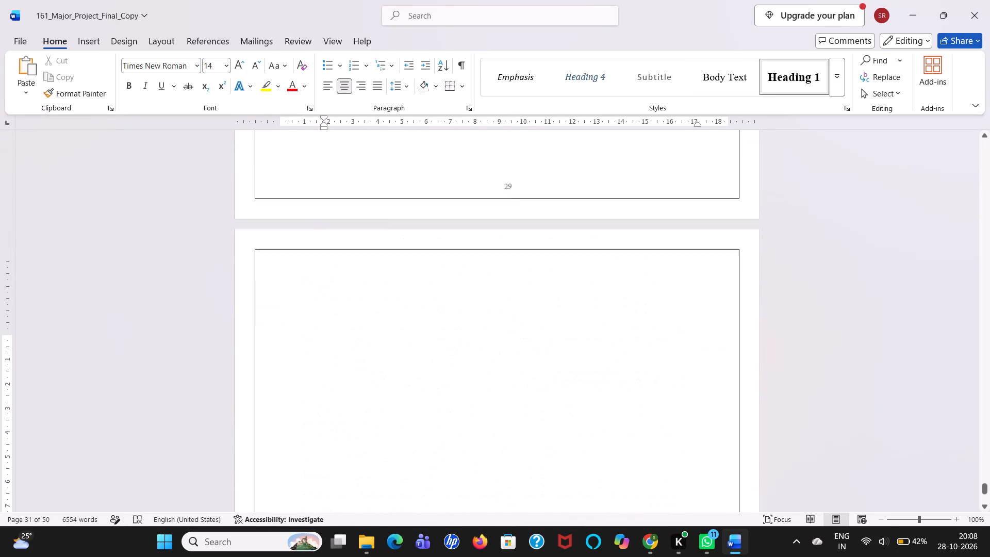
pyautogui.scroll(1, 455, 291)
pyautogui.click(459, 316)
pyautogui.press('BackSpace')
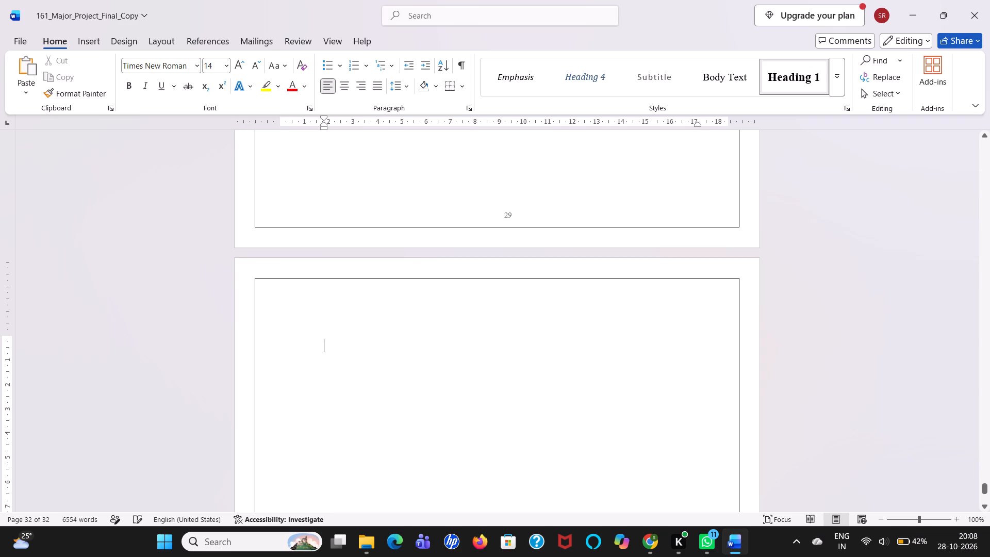
pyautogui.press('BackSpace')
pyautogui.press('BackSpace')
pyautogui.click(430, 353)
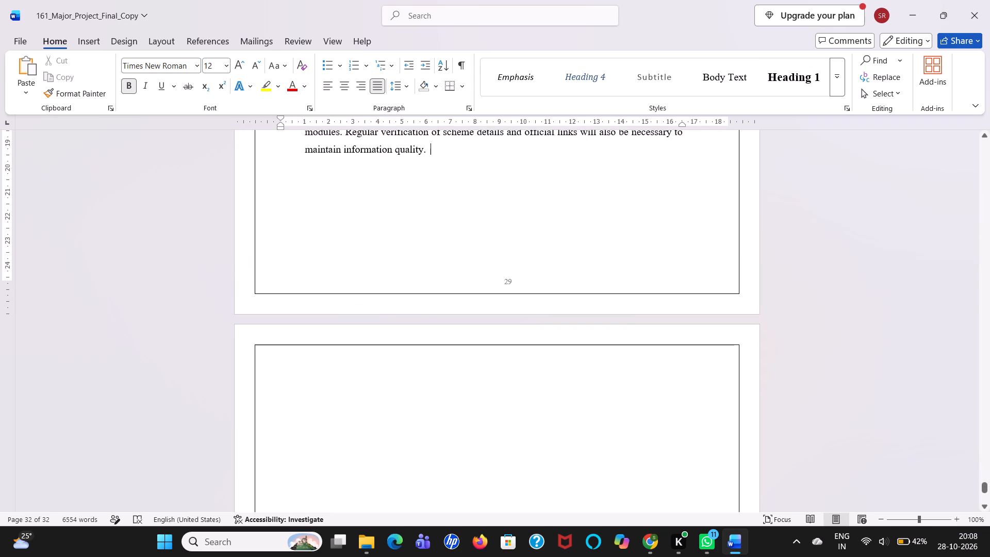
pyautogui.press('BackSpace')
# Add blank lines after the last 3.7 Research Gap paragraph and paste the copied Chapter 4 onward content at the top of the next page.
pyautogui.press('Return')
pyautogui.press('Return')
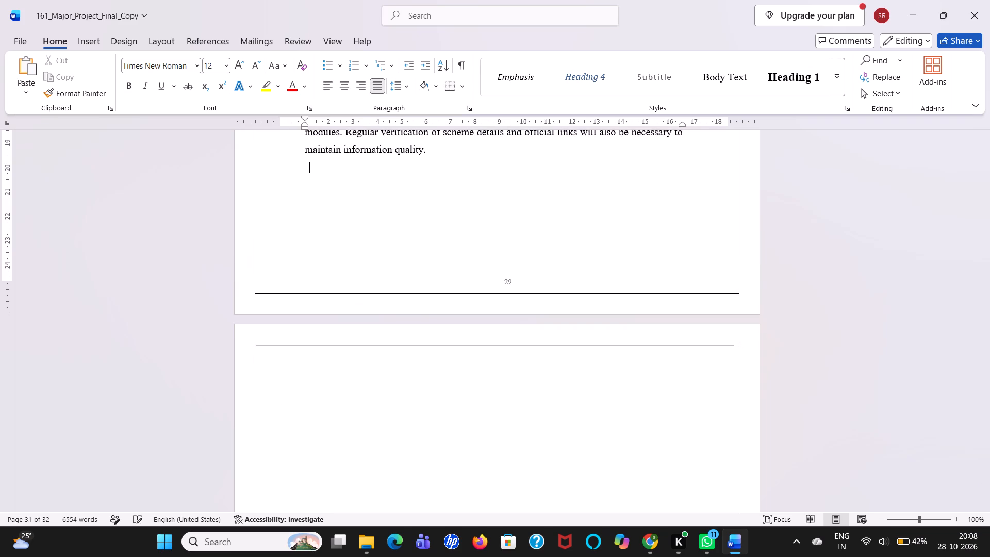
pyautogui.press('Return')
pyautogui.press('Return')
pyautogui.press('Return')
pyautogui.press('Return')
pyautogui.press('Return')
pyautogui.press('Return')
pyautogui.press('Return')
pyautogui.press('BackSpace')
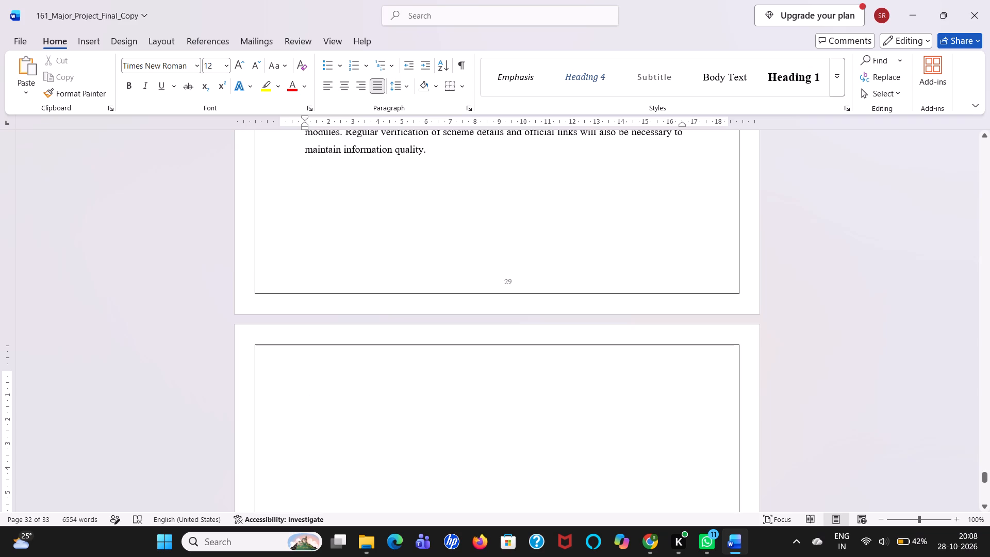
pyautogui.hotkey('ctrl', 'v')
# Remove the blank lines above the CHAPTER – 4 PROPOSED METHODOLOGY title so it starts at the top of its page.
pyautogui.scroll(9, 433, 365)
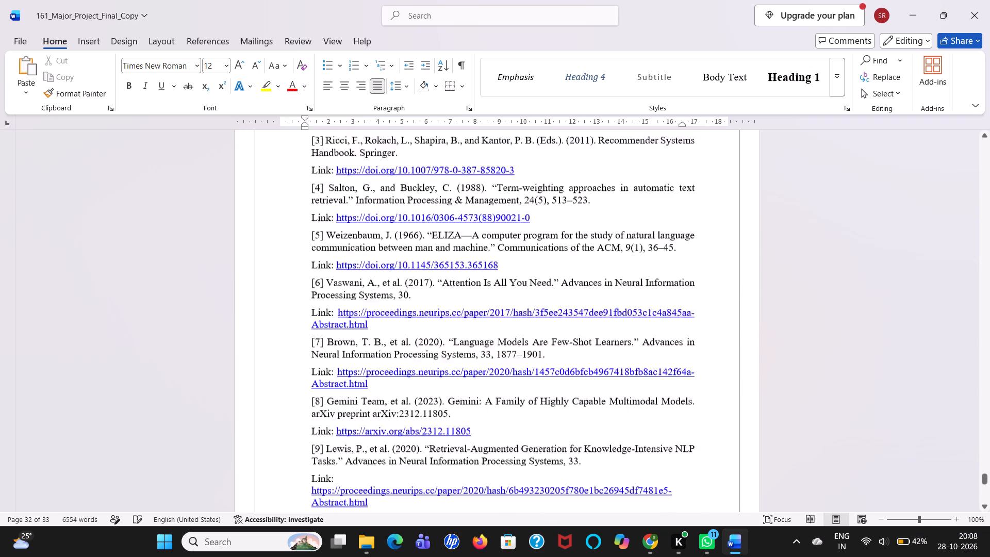
pyautogui.scroll(16, 433, 365)
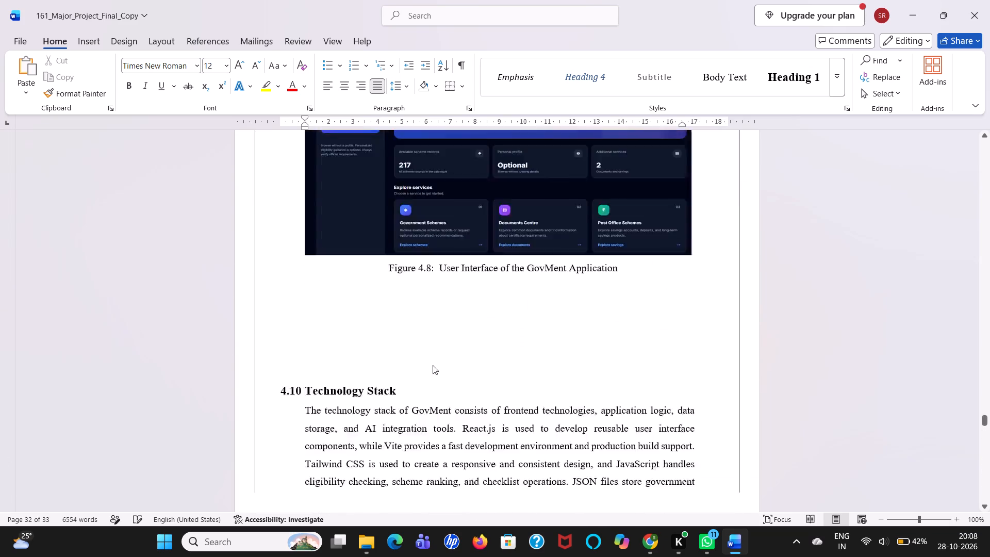
pyautogui.scroll(11, 433, 365)
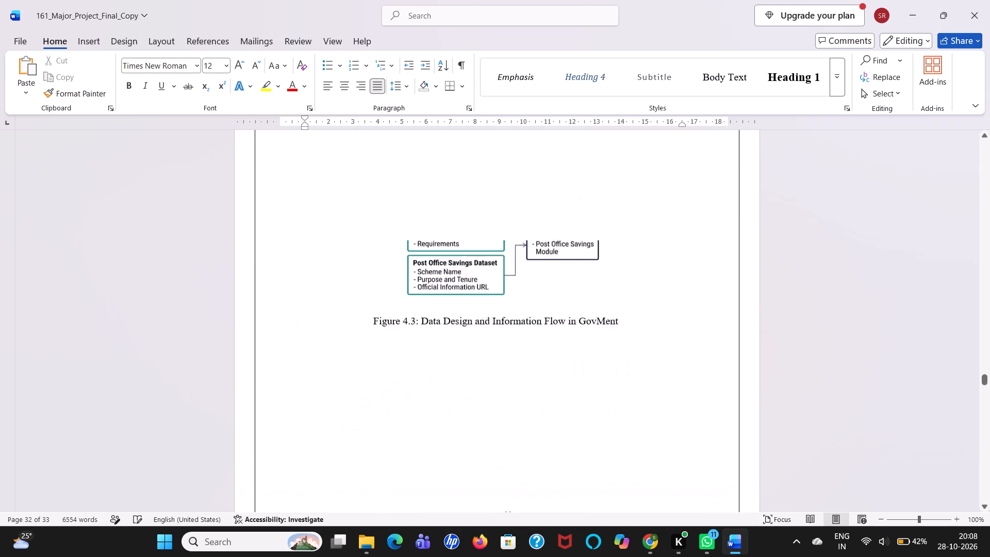
pyautogui.scroll(7, 433, 365)
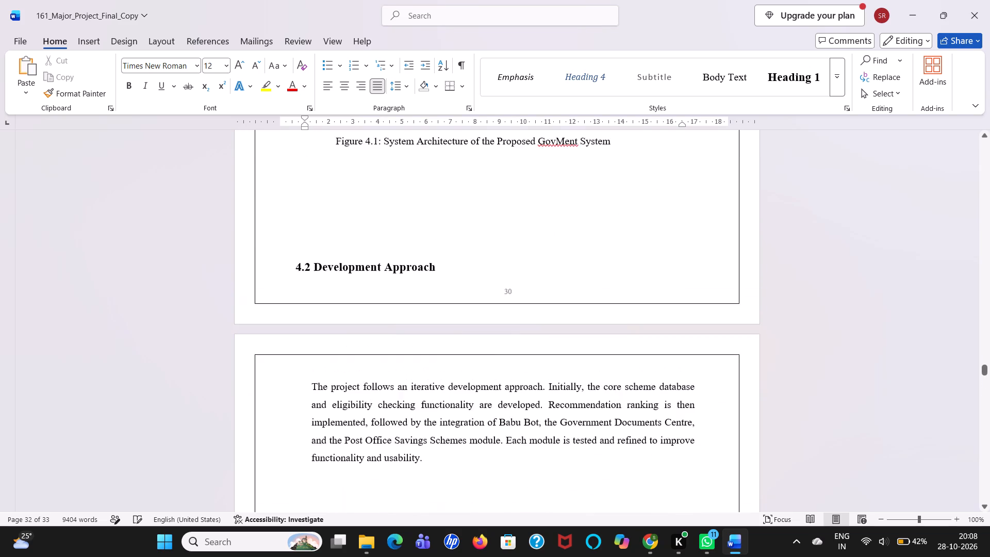
pyautogui.scroll(5, 433, 365)
pyautogui.scroll(-2, 433, 365)
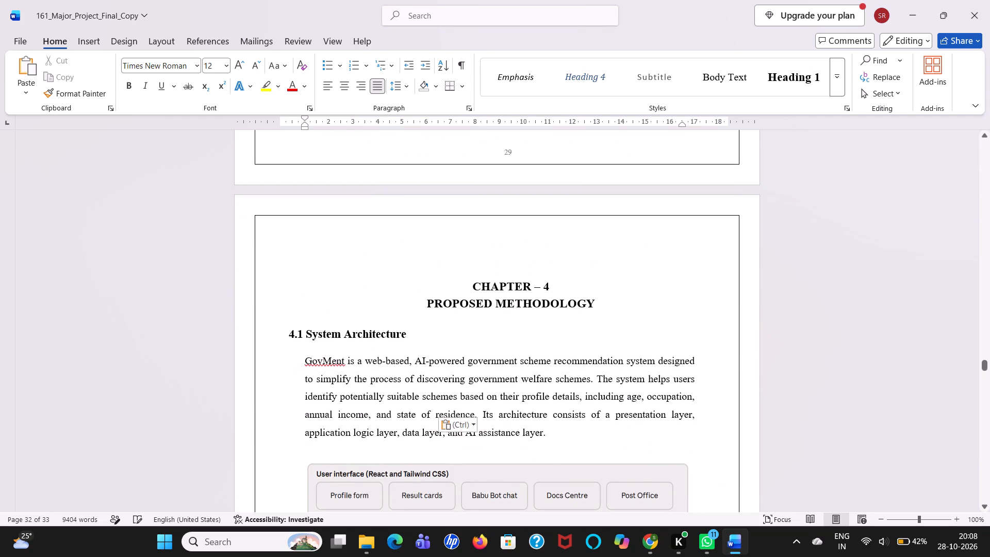
pyautogui.click(388, 246)
pyautogui.press('BackSpace')
pyautogui.press('BackSpace')
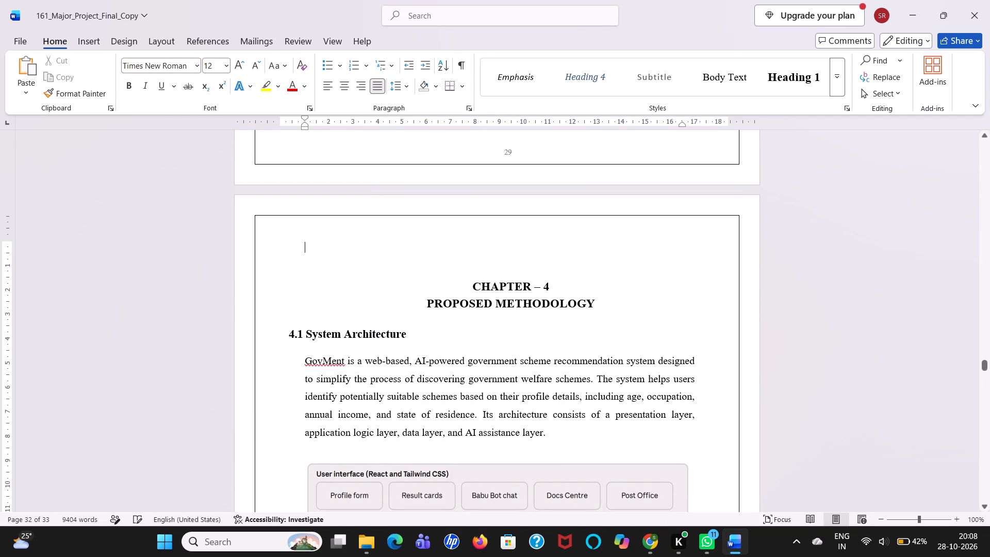
pyautogui.press('BackSpace')
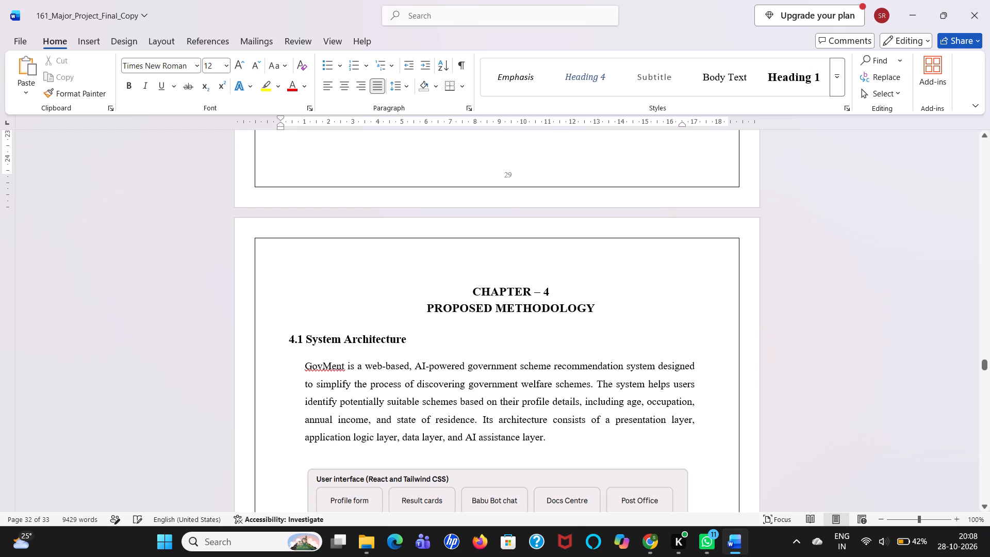
pyautogui.click(435, 273)
pyautogui.press('BackSpace')
pyautogui.write('\\\\\\')
pyautogui.press('BackSpace')
pyautogui.press('BackSpace')
pyautogui.press('BackSpace')
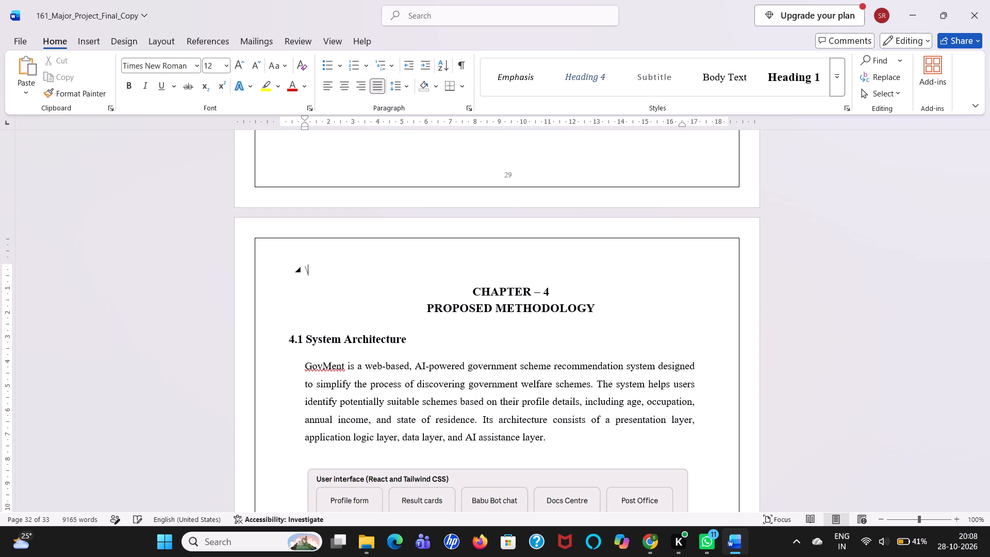
pyautogui.press('BackSpace')
pyautogui.press('BackSpace')
# Check the layout from the 3.7 Research Gap section through the Chapter 4 opening page.
pyautogui.scroll(2, 435, 273)
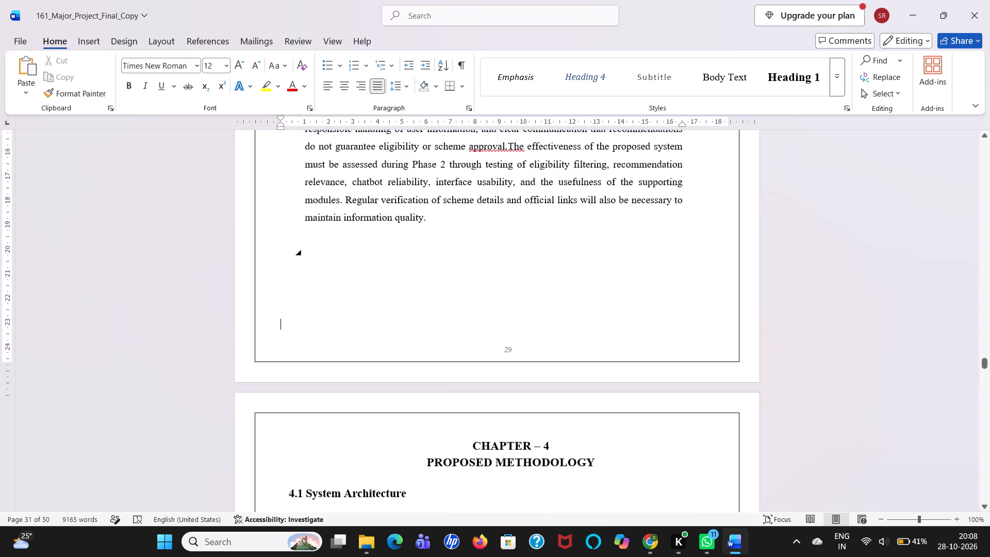
pyautogui.scroll(3, 435, 273)
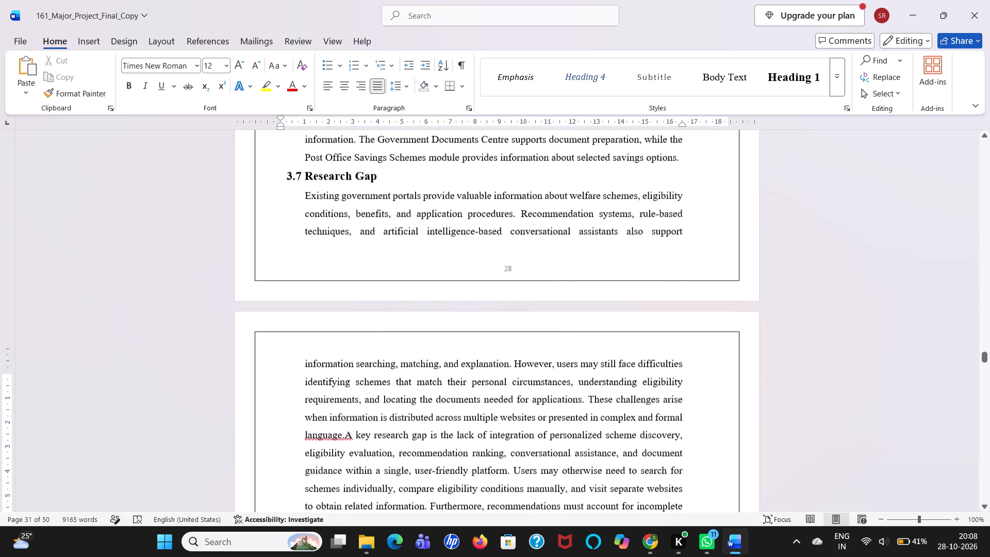
pyautogui.scroll(2, 435, 273)
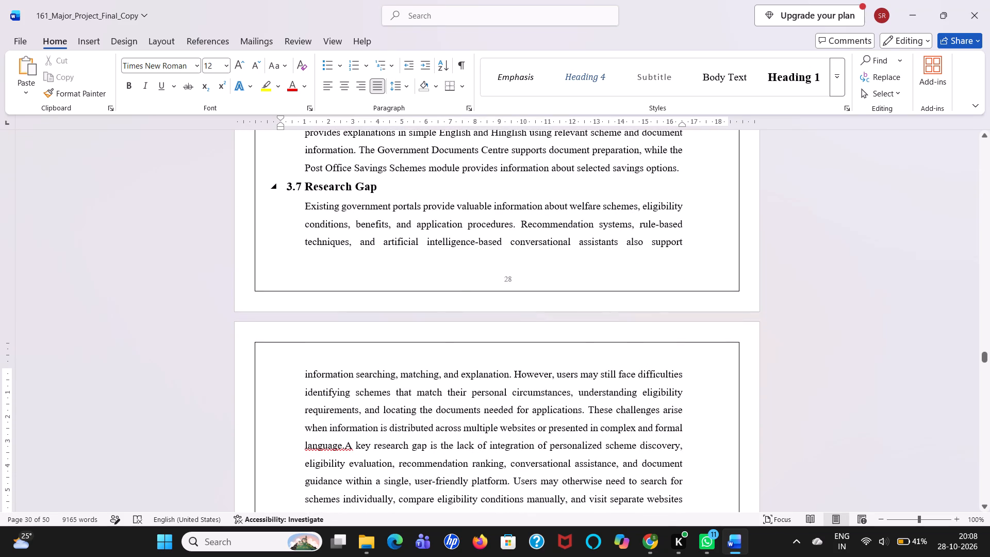
pyautogui.scroll(-4, 461, 380)
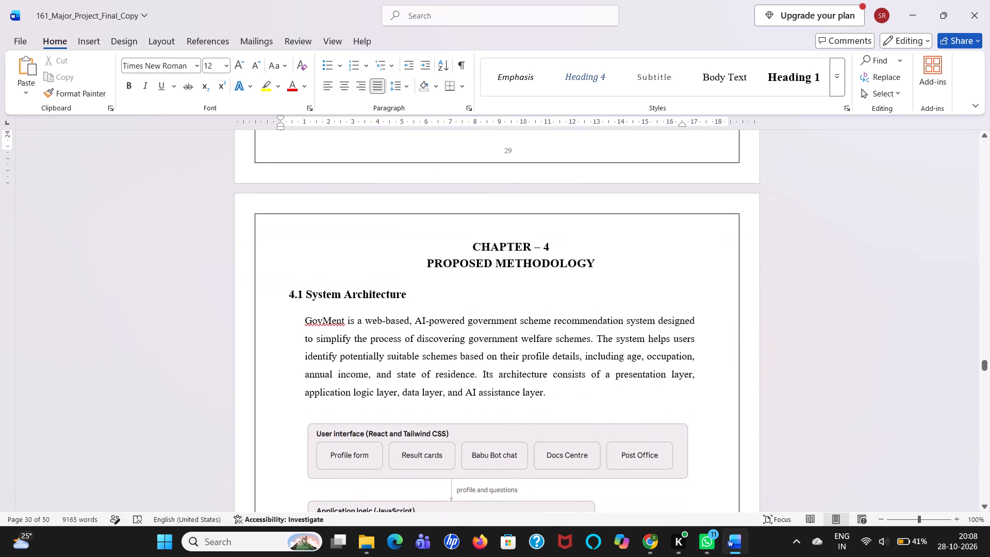
pyautogui.scroll(-2, 461, 380)
# Delete the blank lines between the Figure 4.1 caption and the 4.2 Development Approach heading, keeping the caption text intact.
pyautogui.scroll(1, 461, 380)
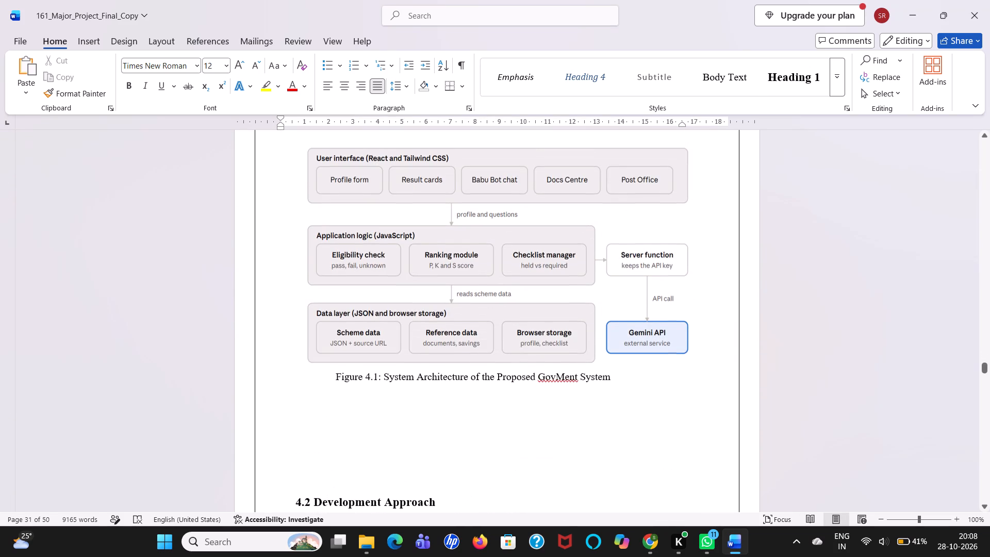
pyautogui.click(347, 451)
pyautogui.press('BackSpace')
pyautogui.press('BackSpace')
pyautogui.press('BackSpace')
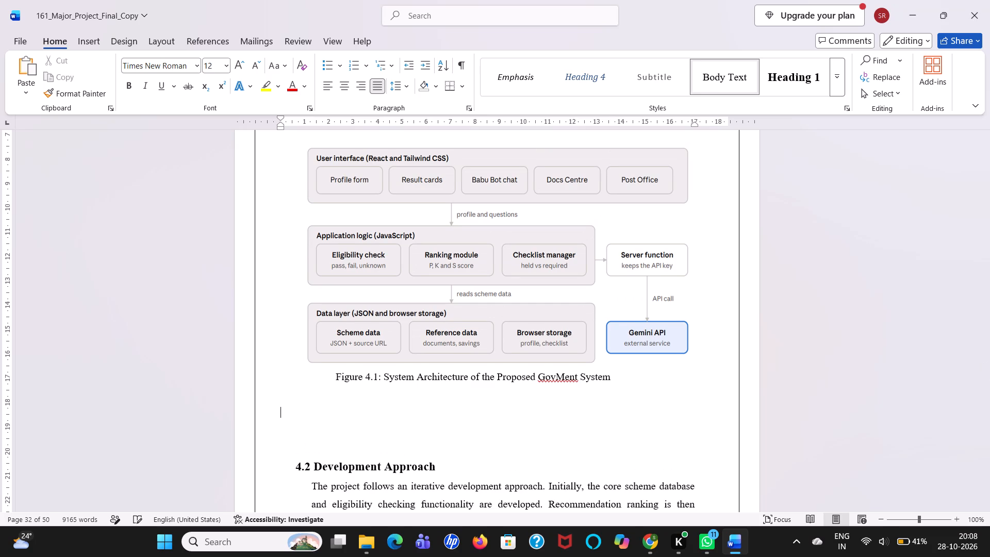
pyautogui.press('BackSpace')
pyautogui.press('BackSpace')
pyautogui.press('BackSpace')
pyautogui.hotkey('ctrl', 'x')
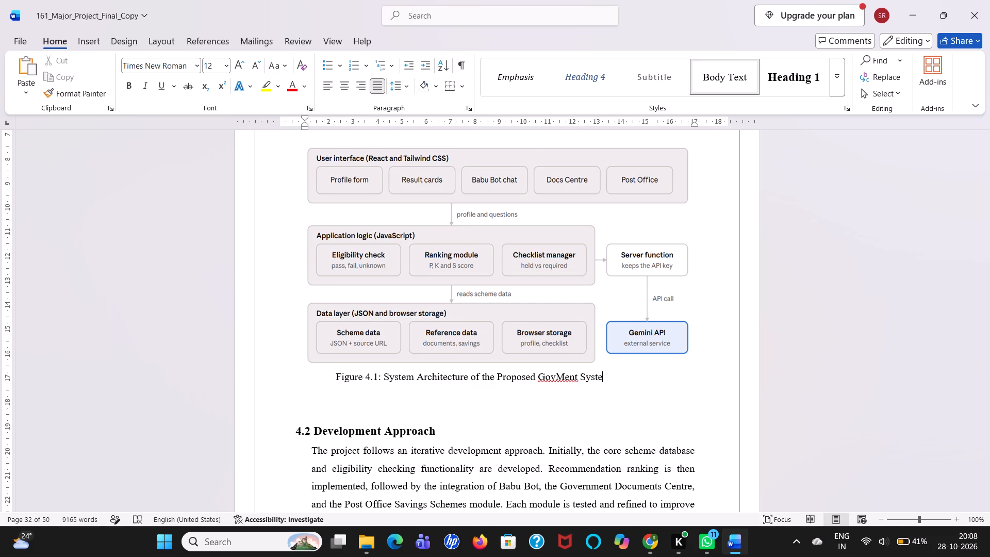
pyautogui.hotkey('ctrl', 'z')
pyautogui.hotkey('ctrl', 'z')
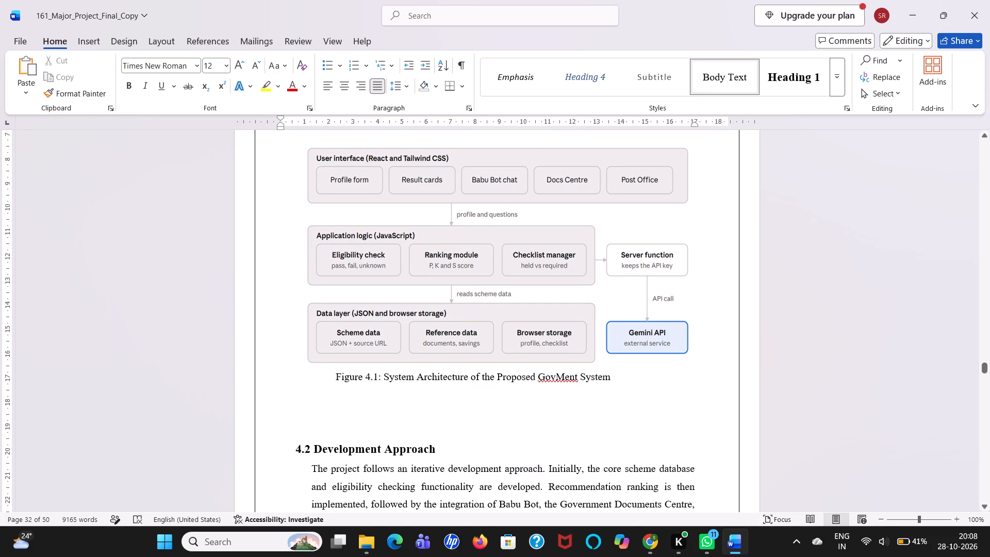
pyautogui.click(310, 428)
pyautogui.press('BackSpace')
pyautogui.press('BackSpace')
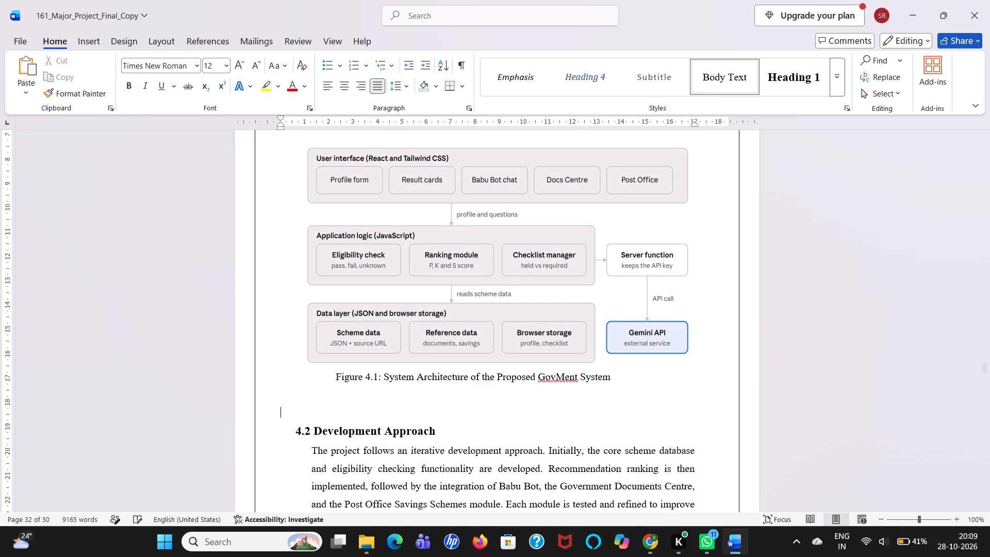
pyautogui.press('BackSpace')
pyautogui.press('BackSpace')
# Examine the page layout from the Chapter 4 opening page back to the CHAPTER-3 LITERATURE SURVEY opening page.
pyautogui.scroll(1, 310, 428)
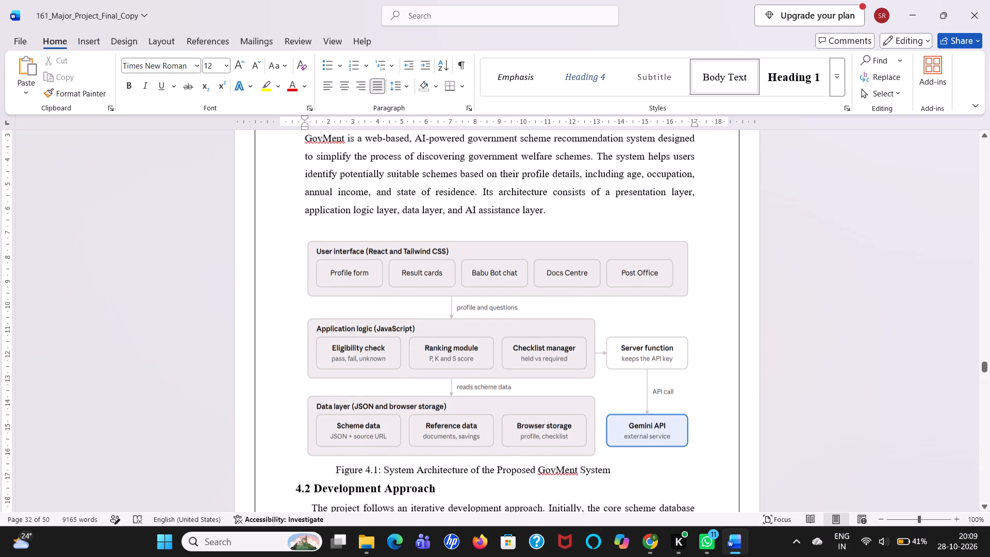
pyautogui.scroll(2, 310, 428)
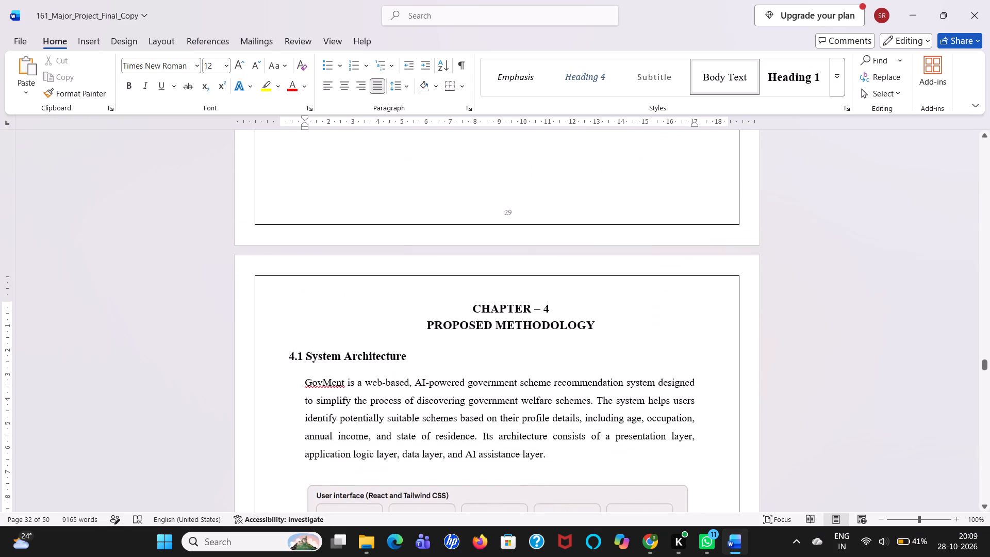
pyautogui.scroll(5, 310, 428)
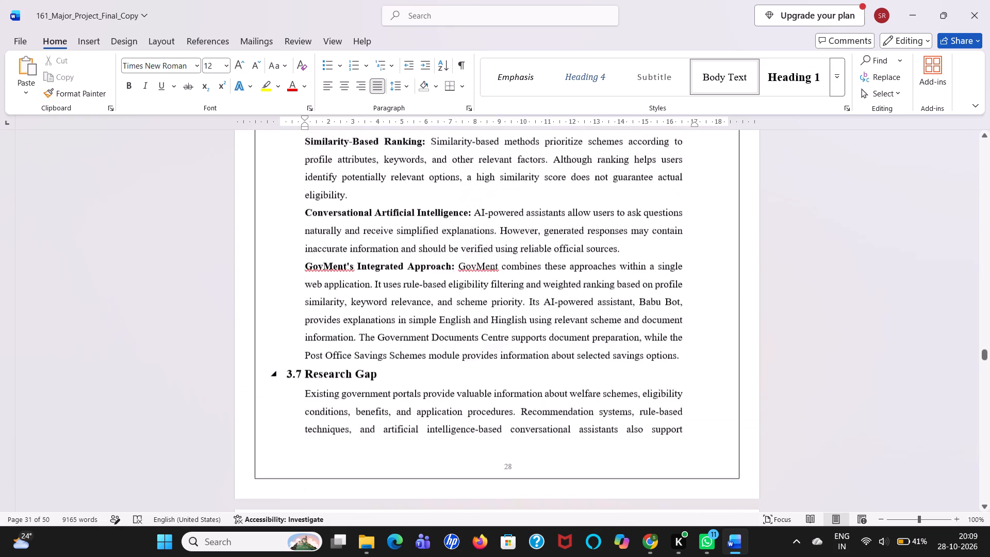
pyautogui.scroll(5, 310, 428)
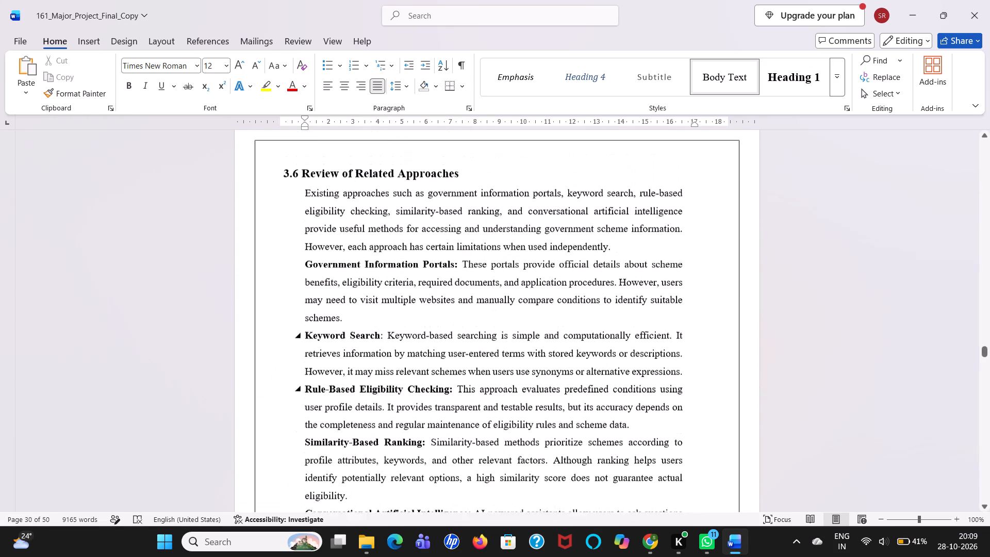
pyautogui.scroll(7, 310, 428)
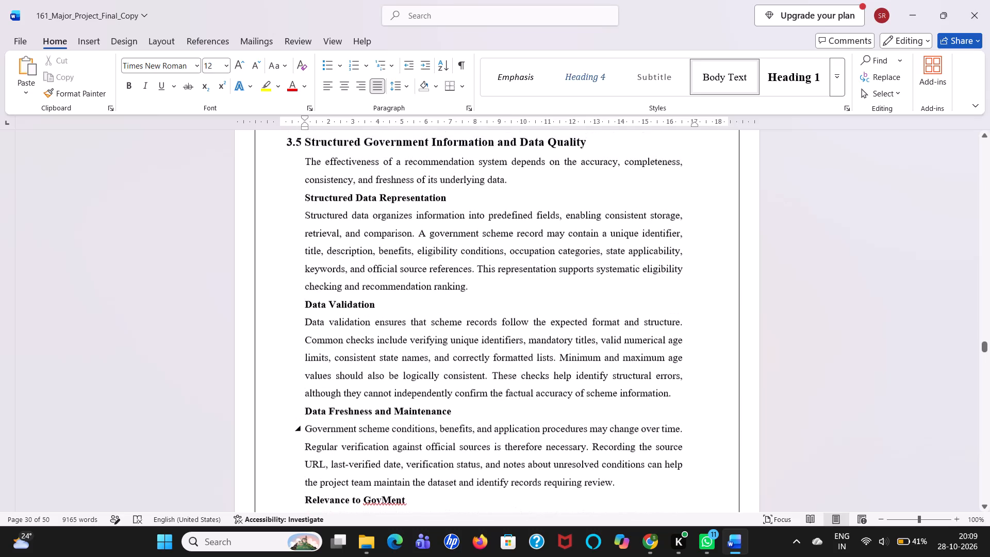
pyautogui.scroll(6, 310, 428)
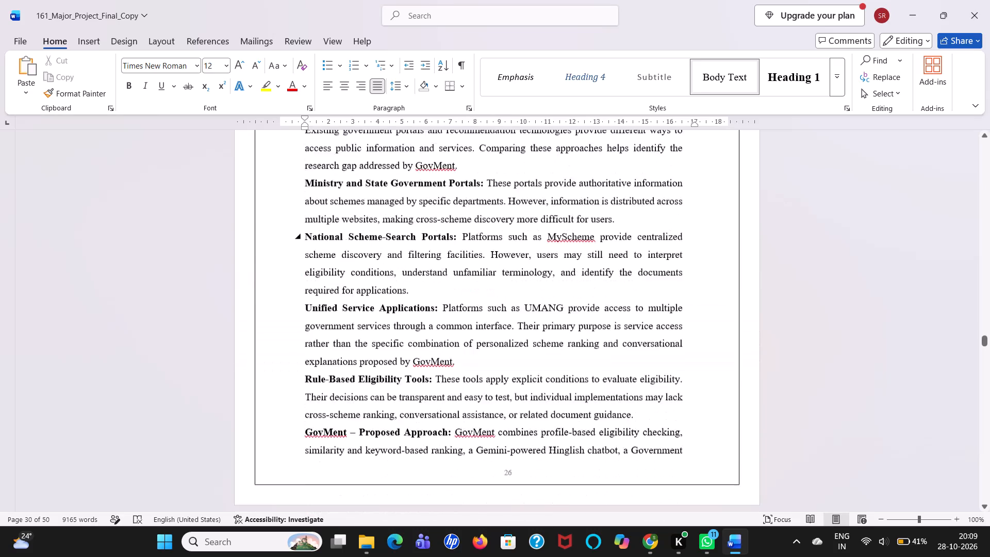
pyautogui.scroll(6, 310, 428)
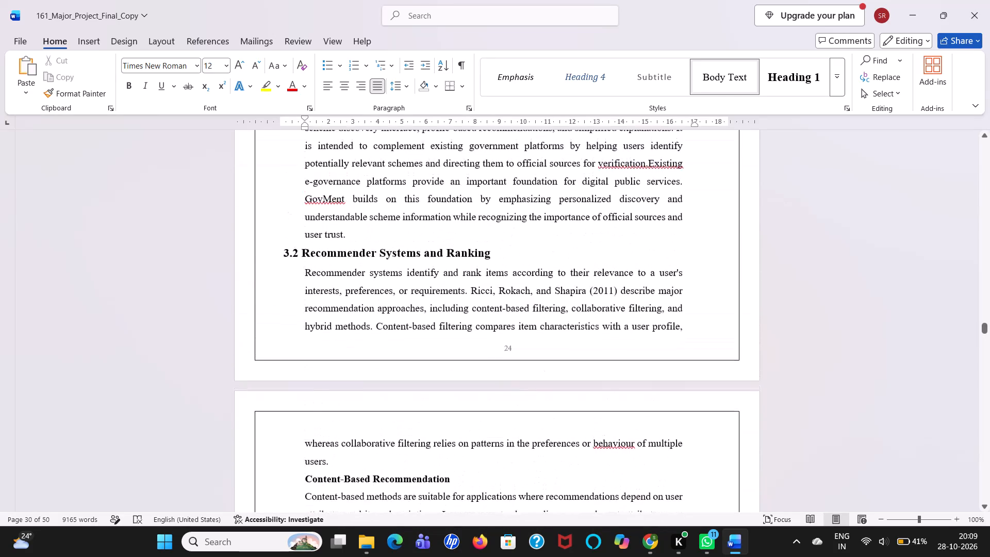
pyautogui.scroll(5, 310, 428)
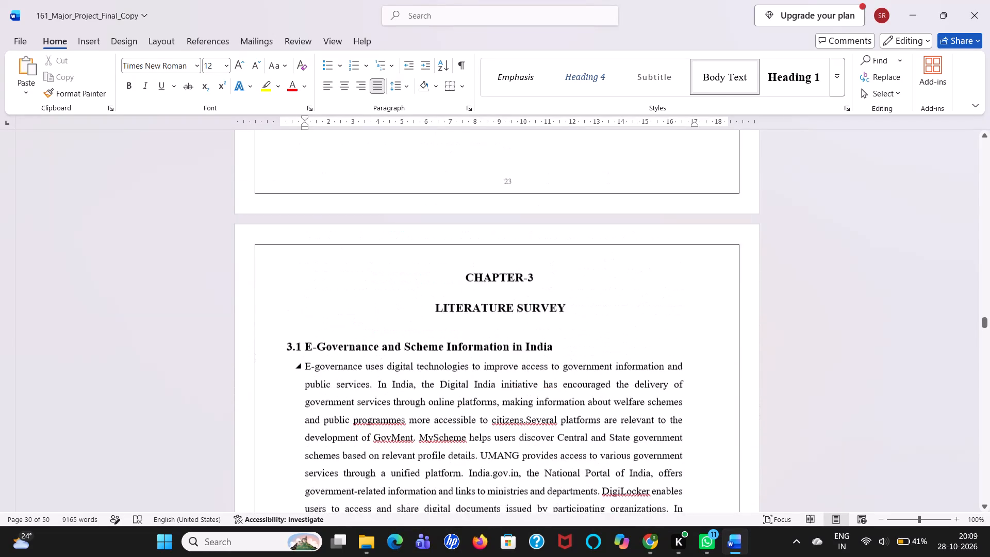
pyautogui.scroll(2, 310, 428)
pyautogui.scroll(-2, 310, 428)
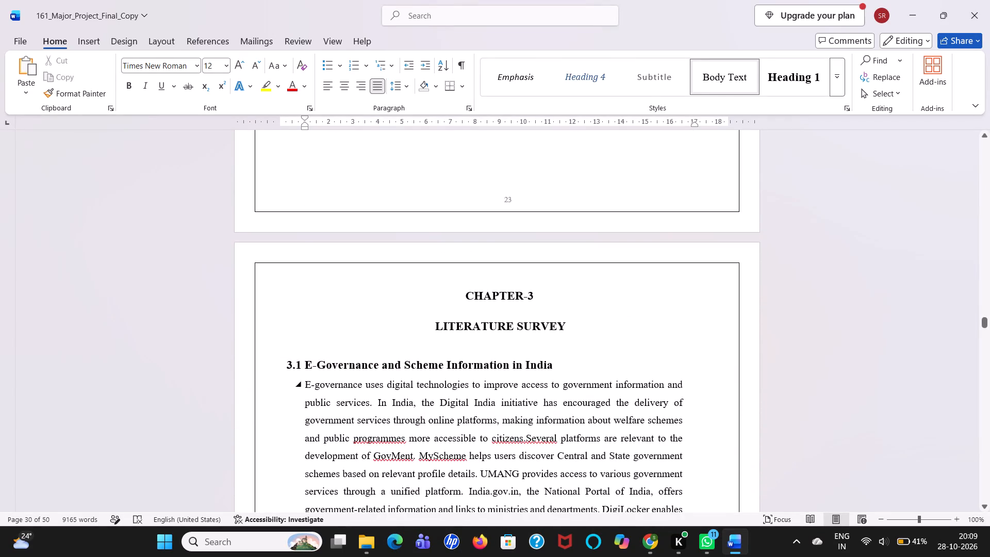
# Delete the blank lines between the Schedule Feasibility Assessment paragraph and the 2.6 Legal and Regulatory Feasibility heading.
pyautogui.scroll(6, 314, 486)
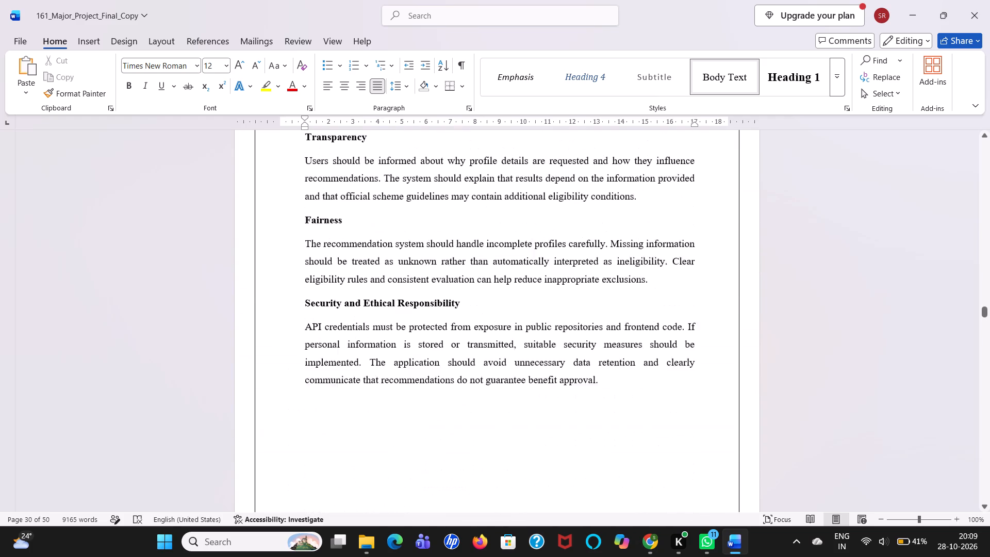
pyautogui.scroll(7, 314, 486)
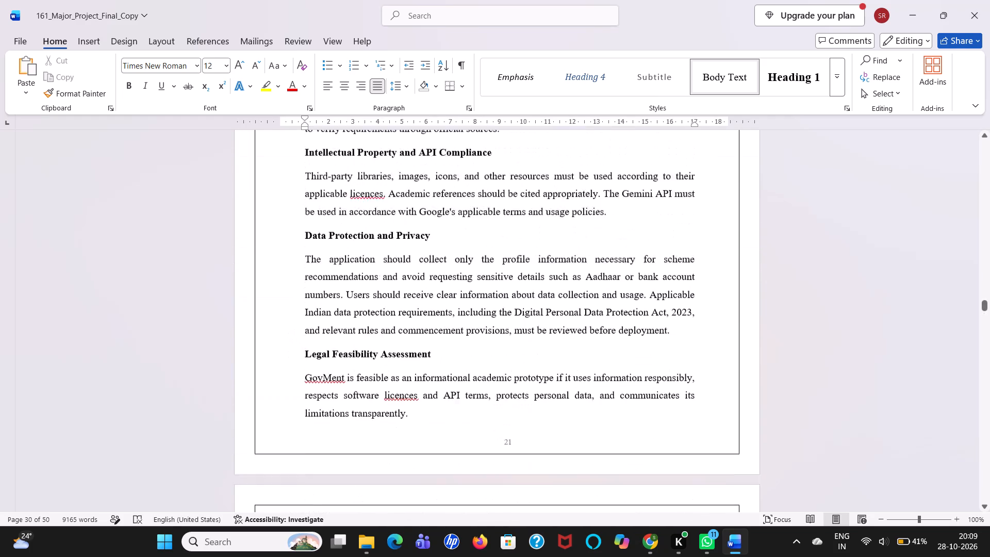
pyautogui.scroll(6, 314, 486)
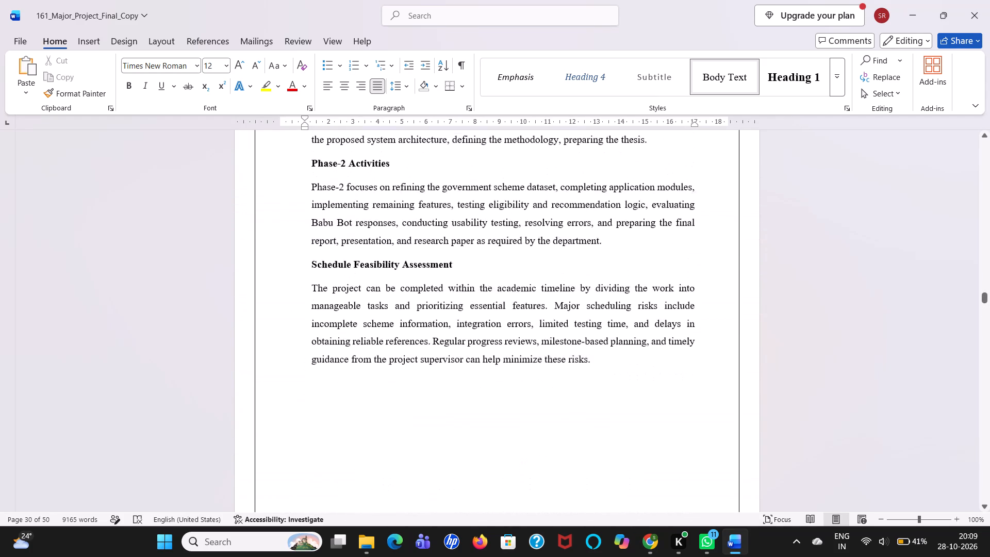
pyautogui.scroll(2, 314, 486)
pyautogui.scroll(-3, 314, 486)
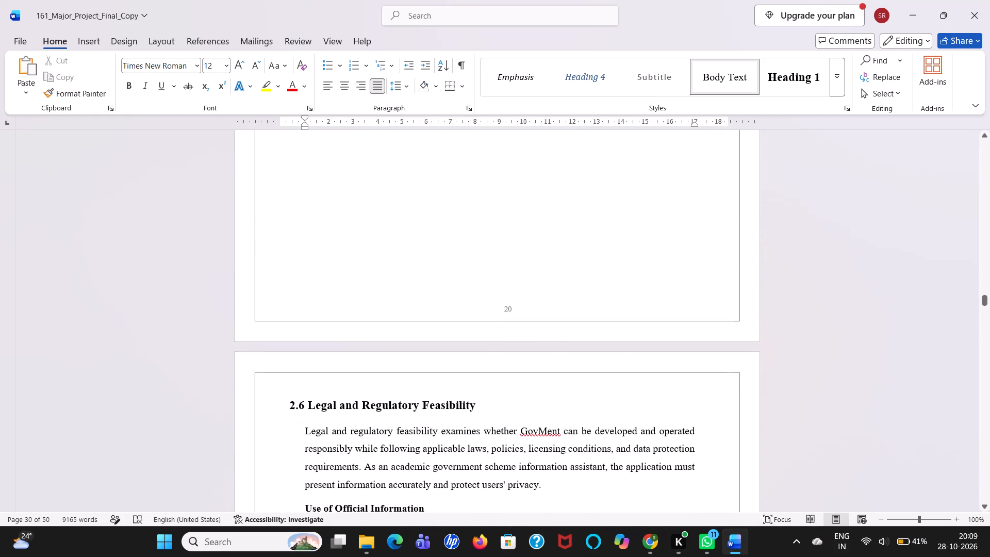
pyautogui.click(324, 317)
pyautogui.press('BackSpace')
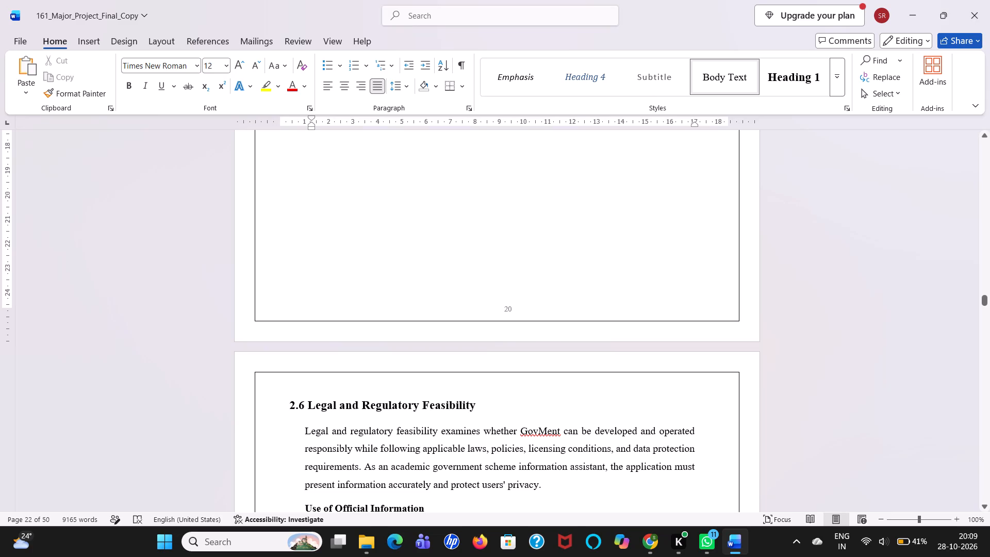
pyautogui.press('BackSpace')
pyautogui.press('BackSpace')
pyautogui.press('BackSpace')
pyautogui.press('BackSpace')
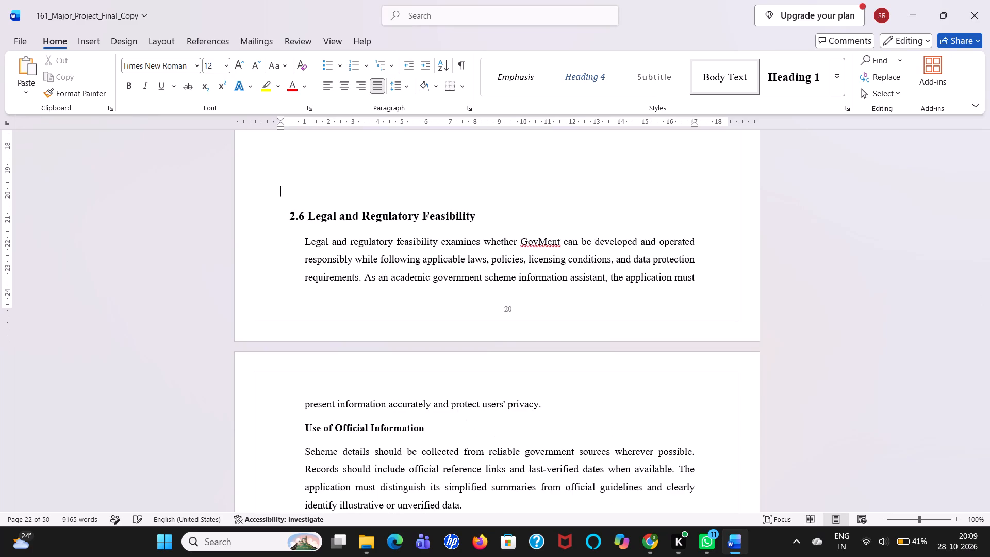
pyautogui.press('BackSpace')
pyautogui.press('BackSpace')
pyautogui.press('BackSpace')
pyautogui.scroll(1, 324, 317)
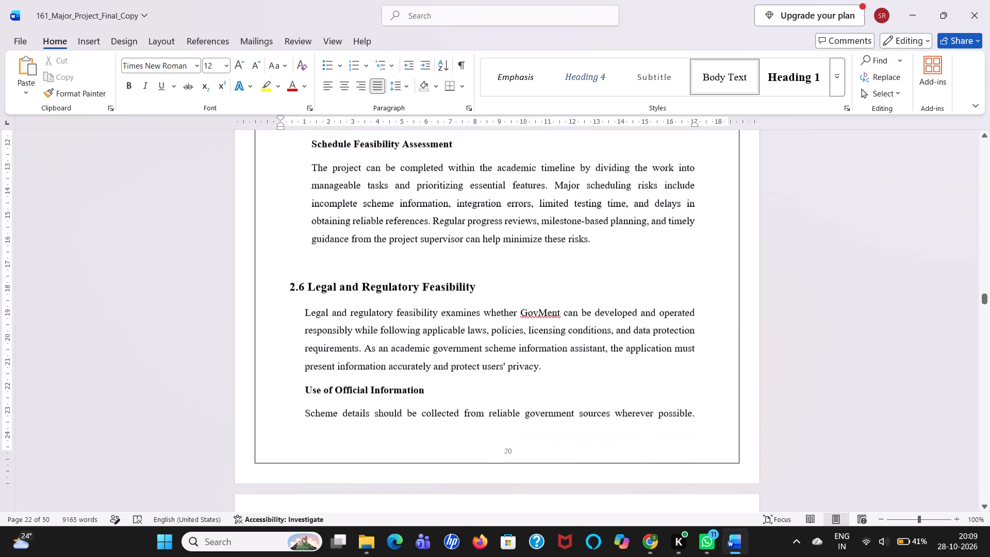
pyautogui.scroll(1, 324, 317)
pyautogui.press('BackSpace')
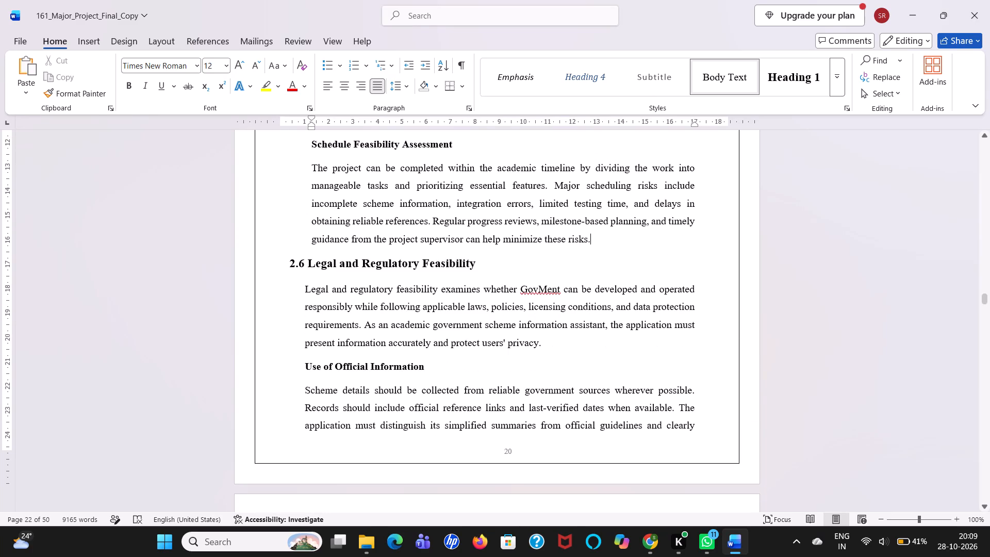
# Delete the blank lines between the Operational Limitations paragraph and the 2.5 Schedule Feasibility heading.
pyautogui.scroll(-1, 381, 402)
pyautogui.scroll(2, 381, 402)
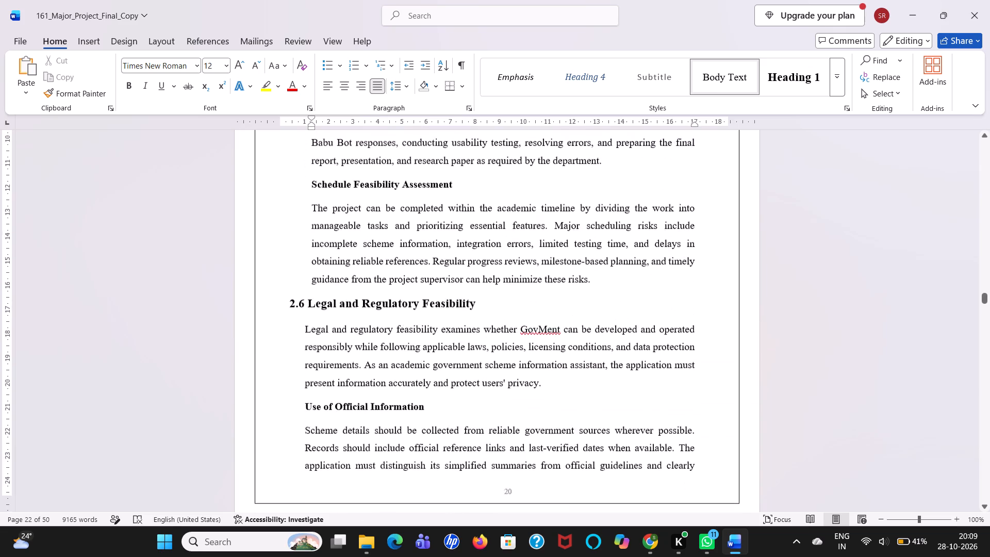
pyautogui.scroll(2, 381, 402)
pyautogui.click(318, 307)
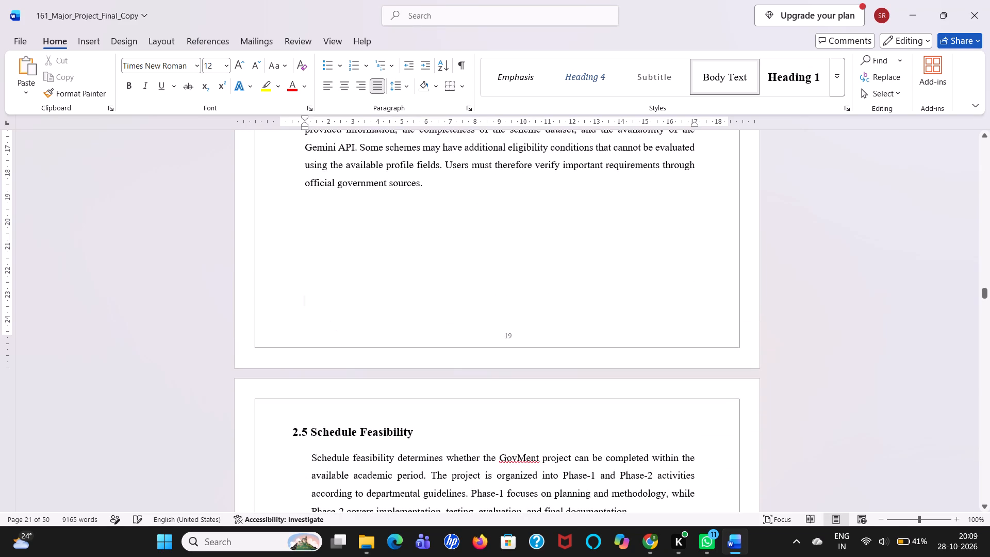
pyautogui.press('BackSpace')
pyautogui.press('BackSpace')
pyautogui.press('BackSpace')
pyautogui.press('BackSpace')
pyautogui.press('BackSpace')
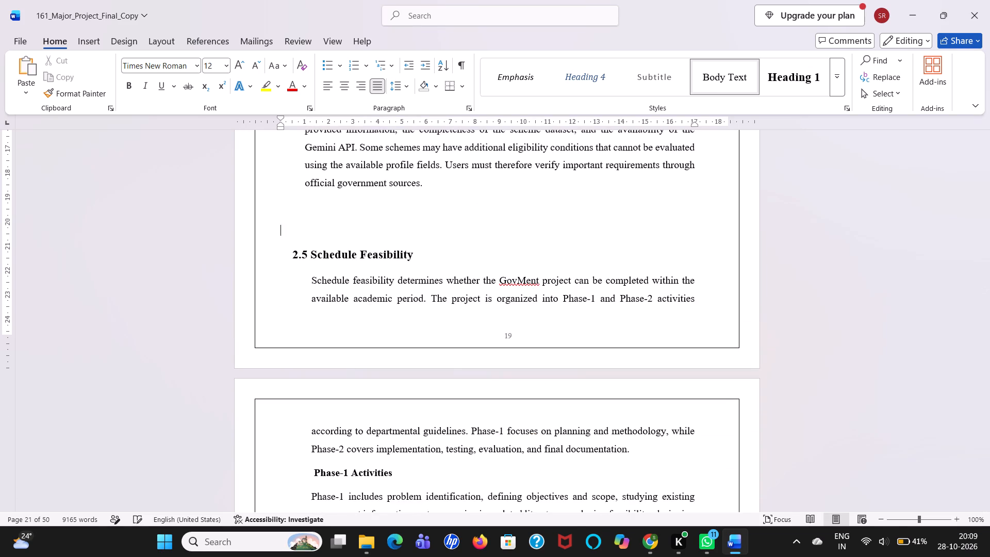
pyautogui.press('BackSpace')
# Delete the blank lines between the Economic Benefits paragraph and the 2.4 Operational Feasibility heading.
pyautogui.scroll(1, 344, 444)
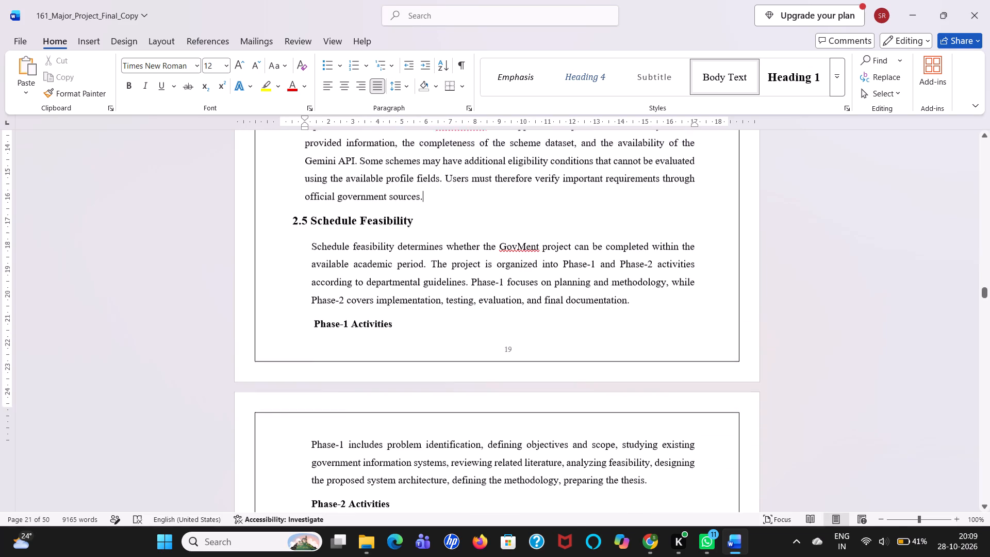
pyautogui.scroll(3, 344, 444)
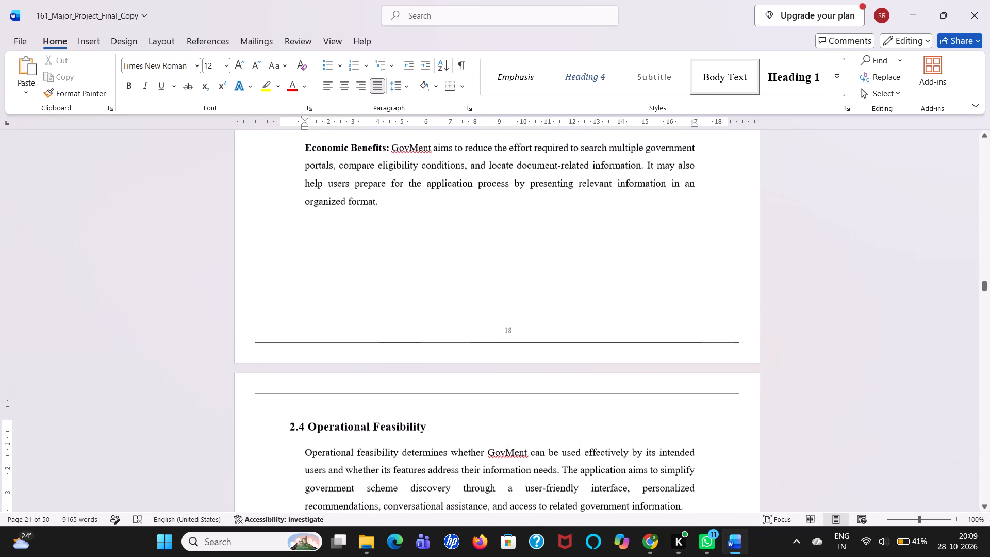
pyautogui.click(295, 324)
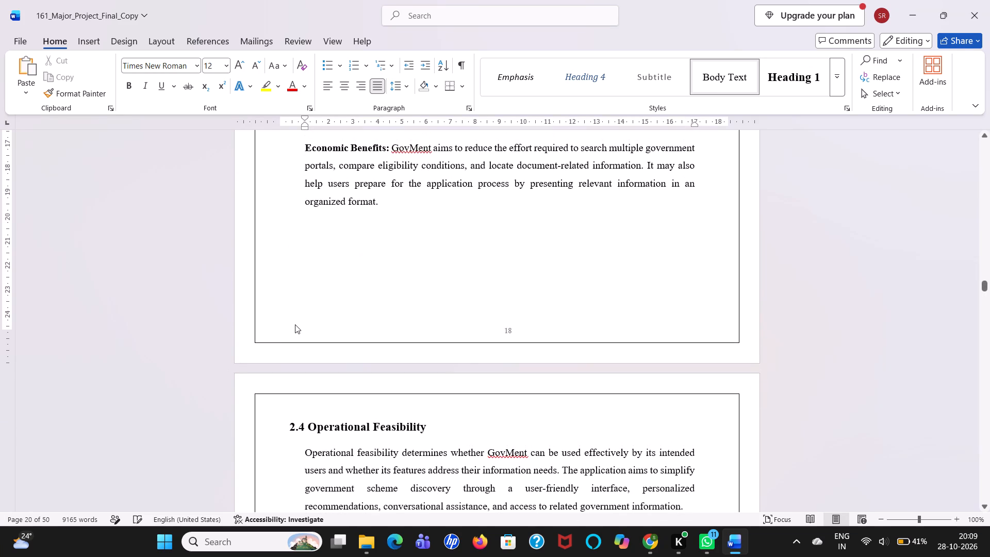
pyautogui.press('BackSpace')
pyautogui.press('BackSpace')
pyautogui.press('BackSpace')
pyautogui.press('BackSpace')
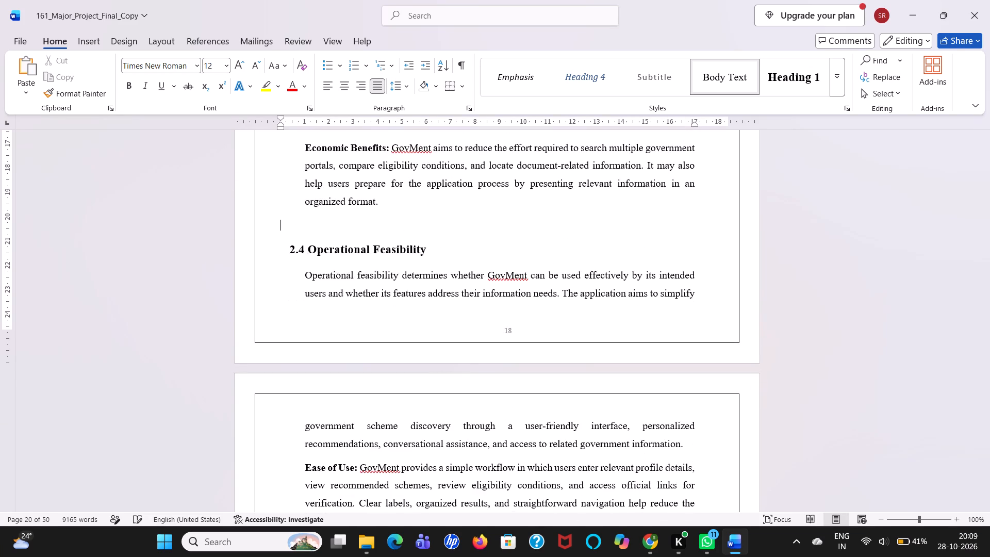
pyautogui.press('BackSpace')
# Check the Chapter 2 page layout back to the feasibility overview list and forward to the Data Protection and Privacy section.
pyautogui.scroll(3, 295, 324)
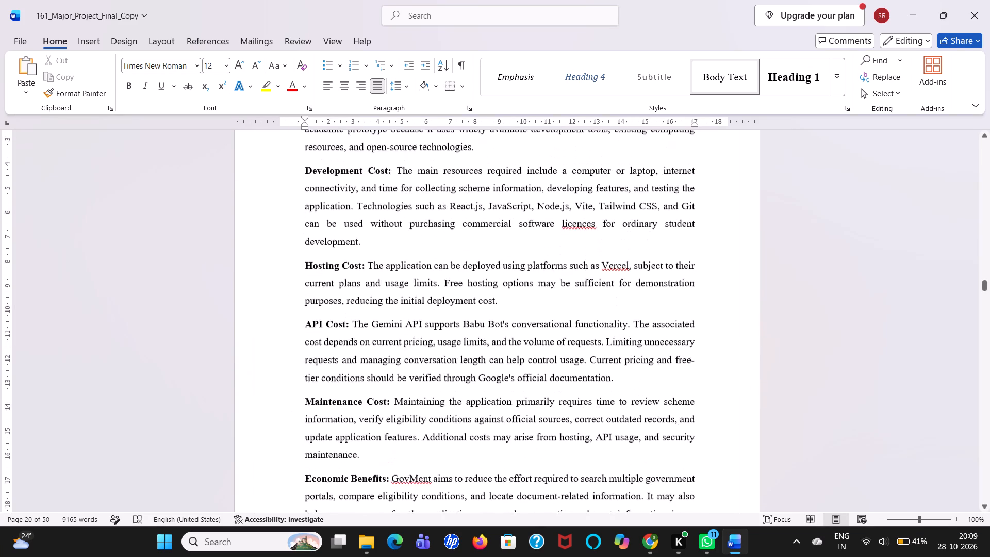
pyautogui.scroll(2, 295, 324)
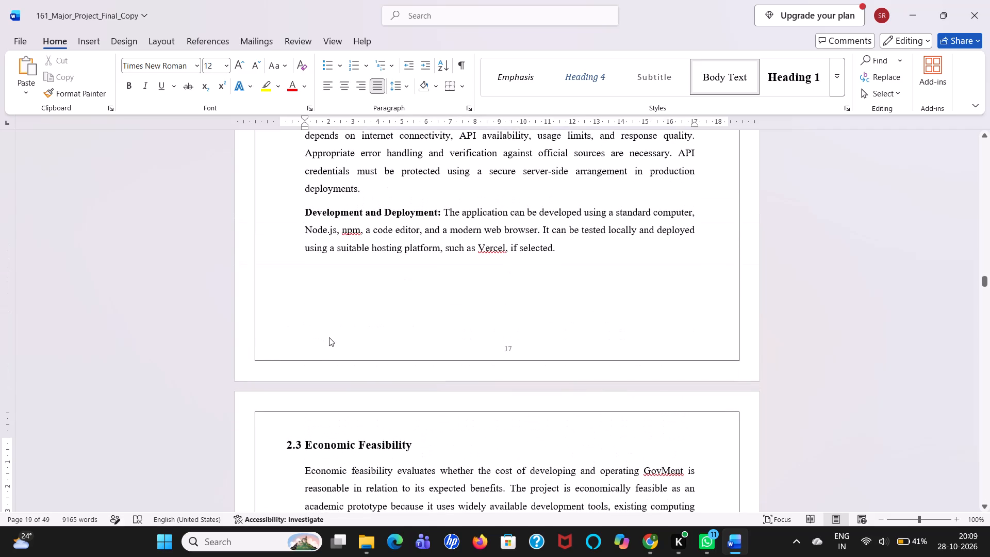
pyautogui.click(329, 337)
pyautogui.scroll(5, 329, 337)
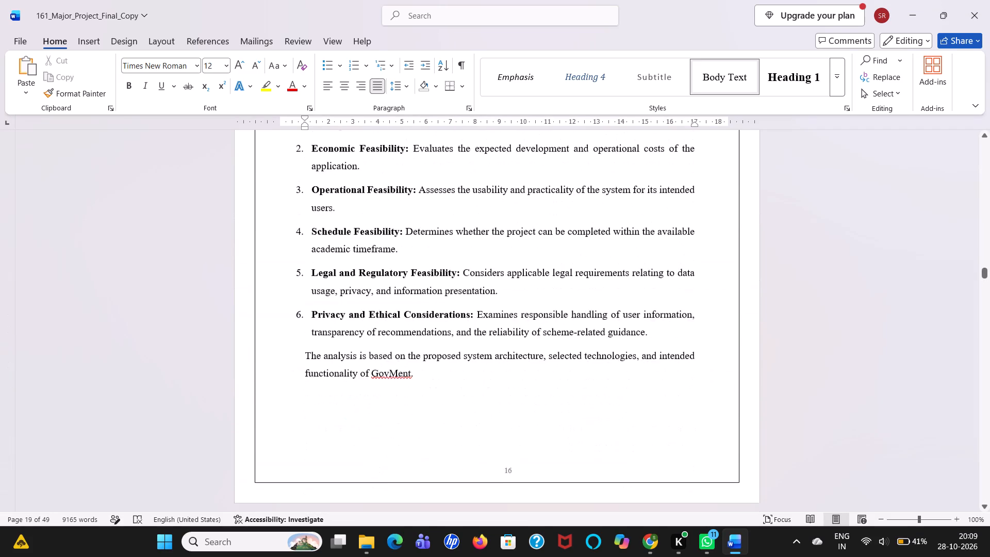
pyautogui.scroll(3, 329, 337)
pyautogui.scroll(-3, 329, 337)
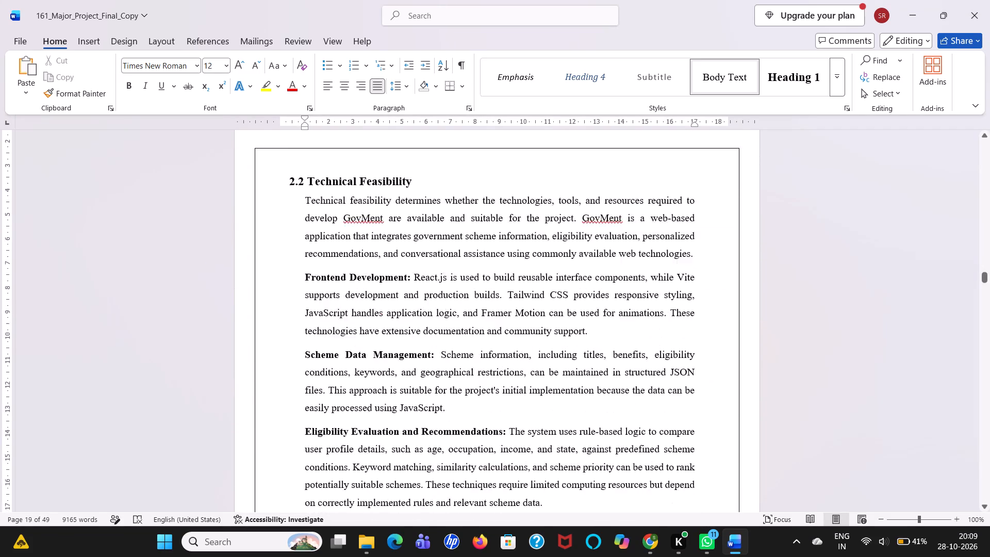
pyautogui.scroll(-6, 329, 337)
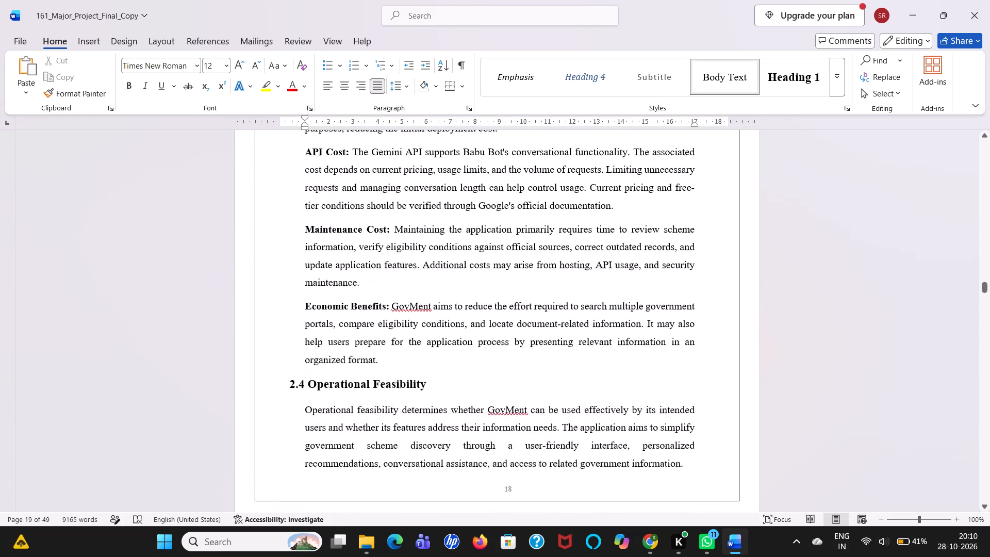
pyautogui.scroll(-4, 329, 337)
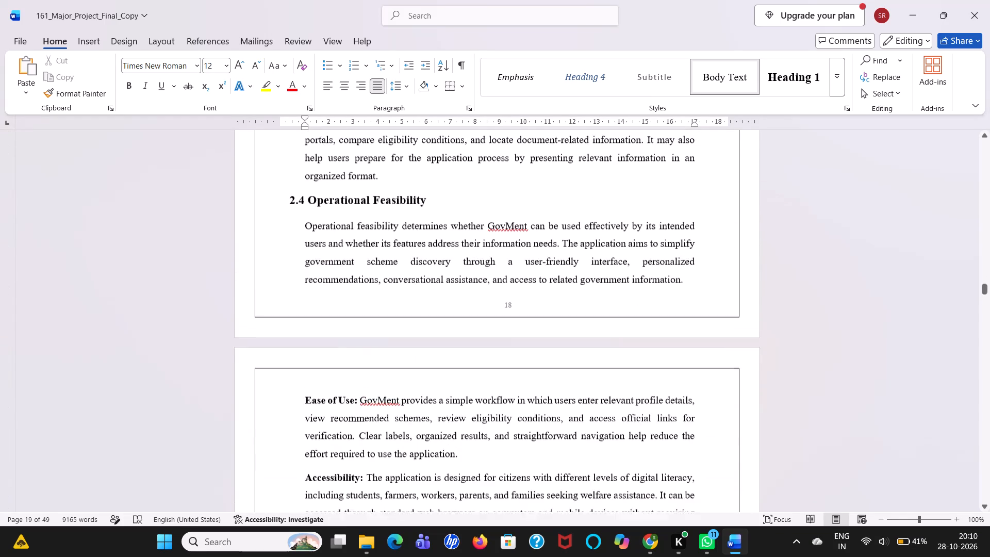
pyautogui.scroll(-5, 329, 337)
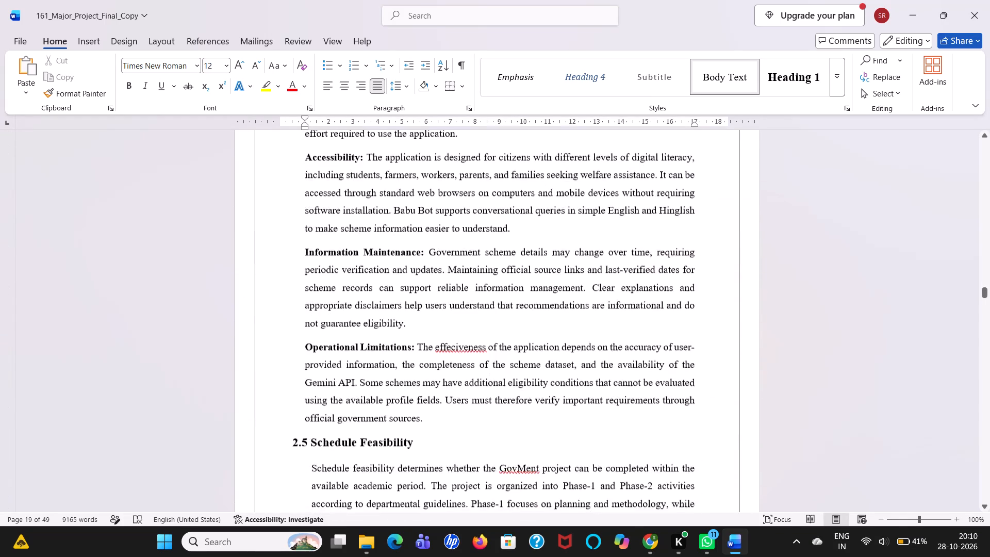
pyautogui.scroll(-6, 329, 337)
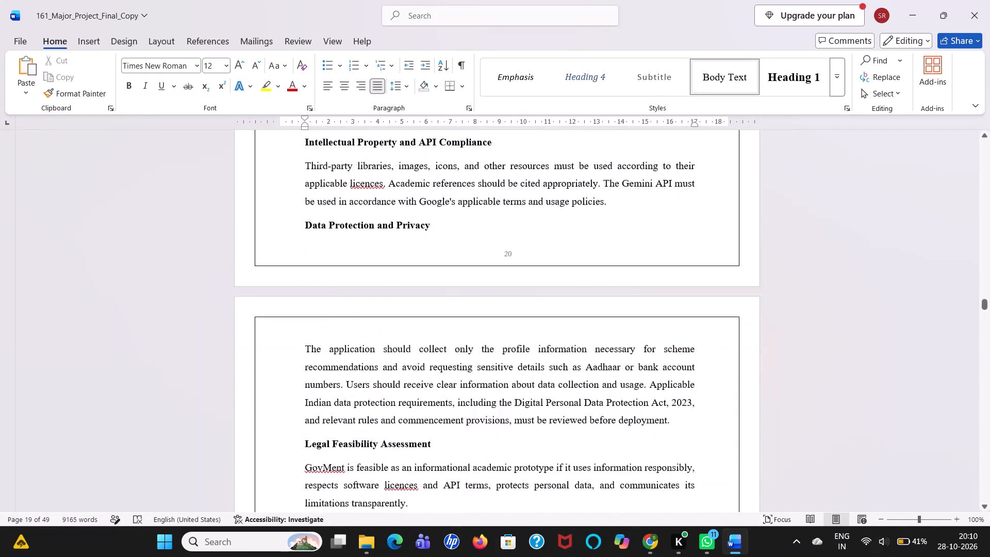
# Delete the blank lines between the Security and Ethical Responsibility paragraph and the 2.8 Risk Analysis heading, leaving no stray characters.
pyautogui.scroll(-7, 329, 337)
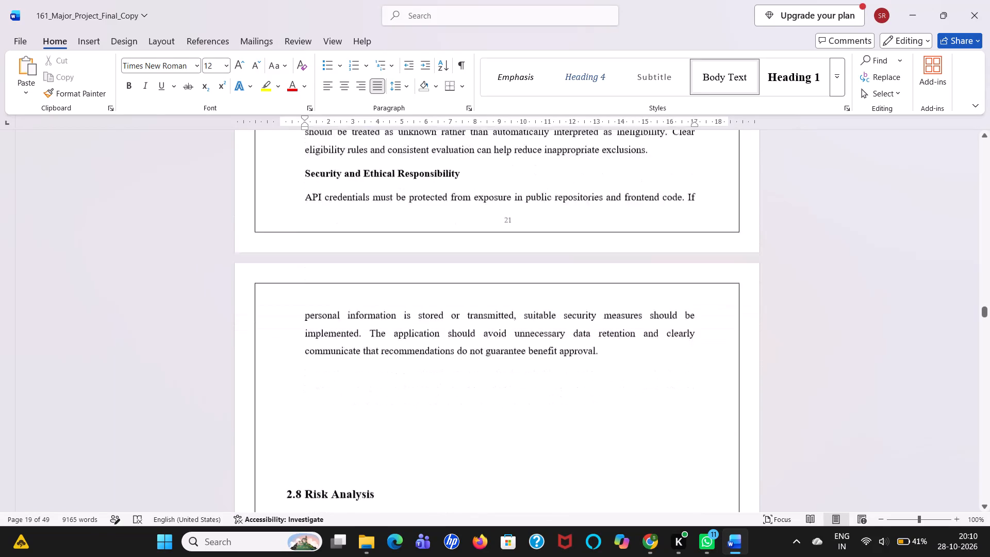
pyautogui.scroll(-1, 329, 337)
pyautogui.click(329, 337)
pyautogui.press('BackSpace')
pyautogui.press('BackSpace')
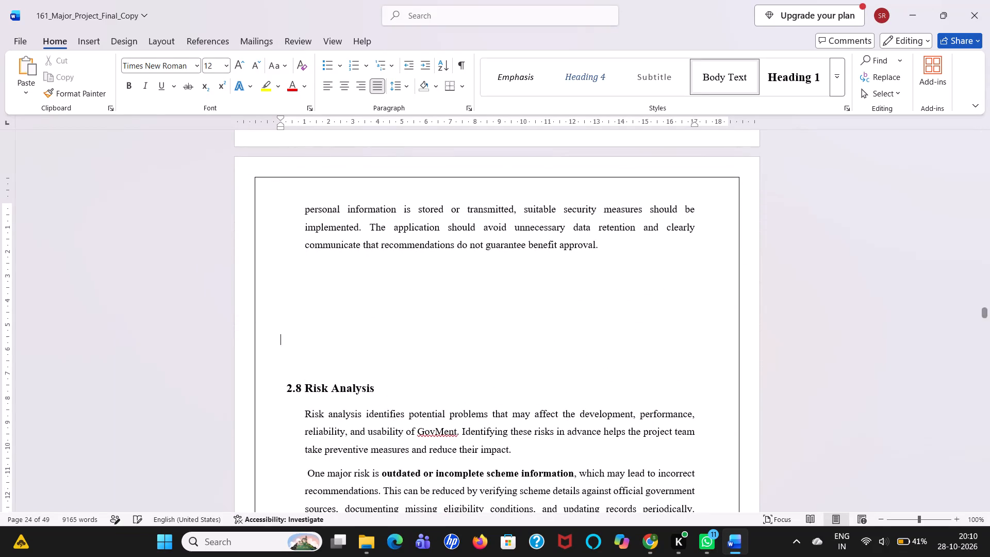
pyautogui.press('BackSpace')
pyautogui.press('BackSpace')
pyautogui.press('BackSpace')
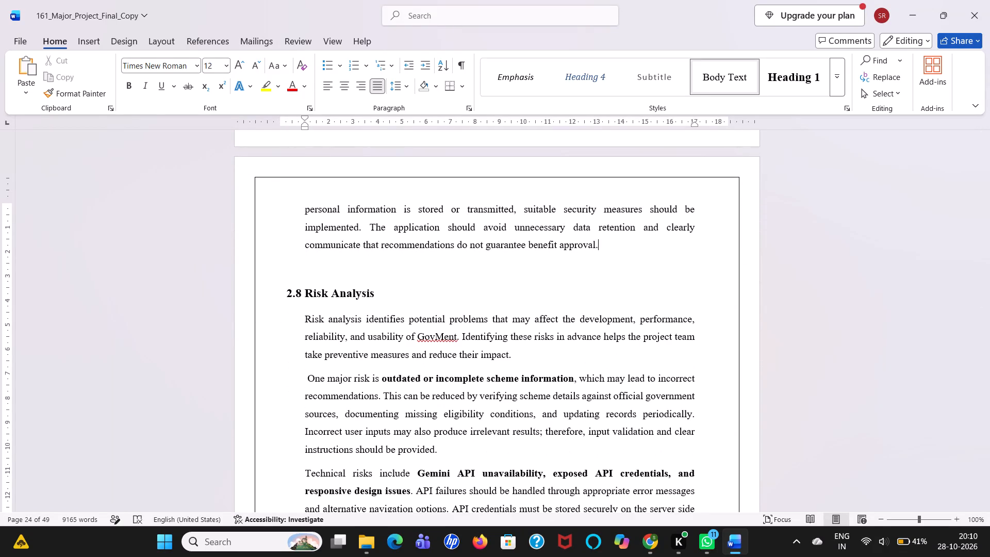
pyautogui.click(304, 275)
pyautogui.press('BackSpace')
pyautogui.write('\\\\')
pyautogui.press('BackSpace')
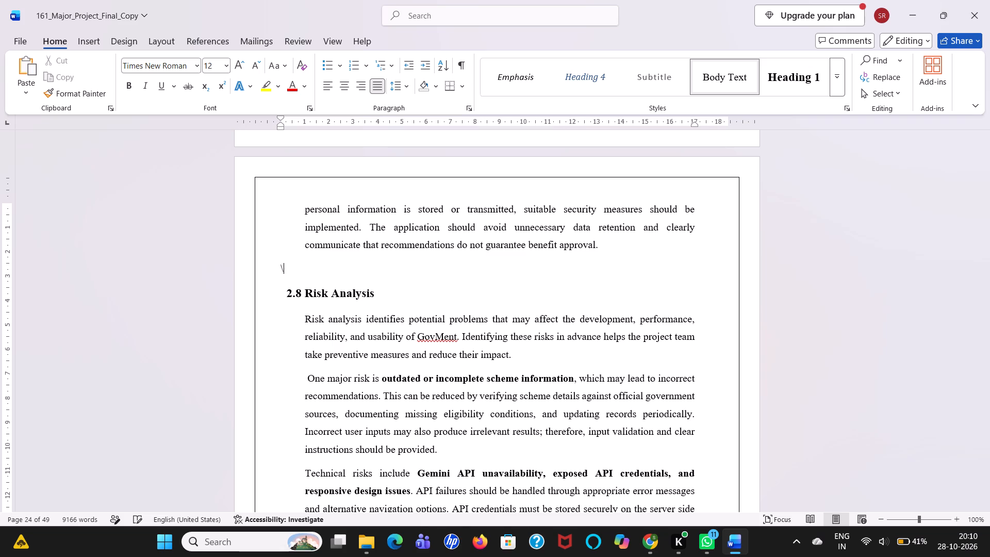
pyautogui.press('BackSpace')
pyautogui.press('BackSpace')
# Delete the blank lines directly below the last 2.8 Risk Analysis paragraph, back to the word "wherever".
pyautogui.scroll(-1, 403, 293)
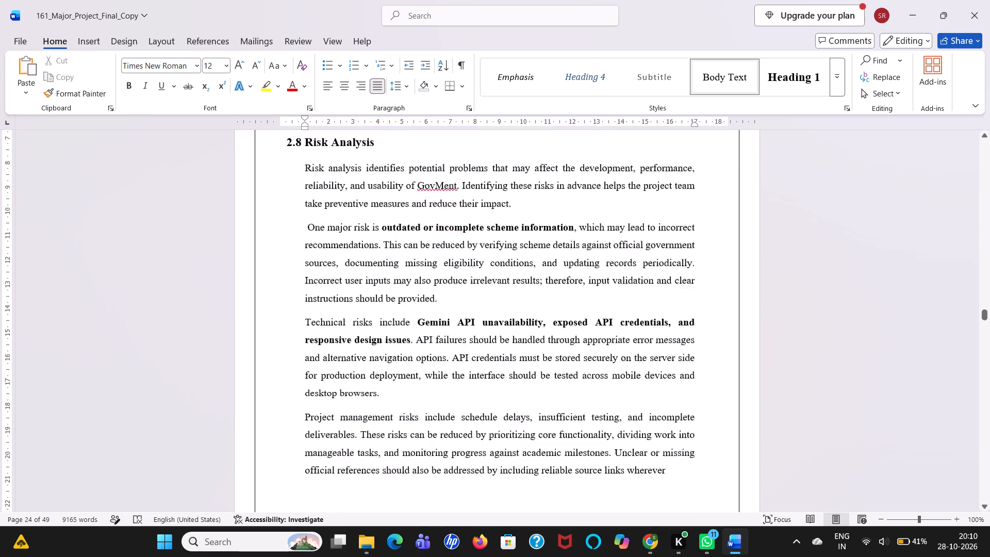
pyautogui.scroll(-1, 403, 293)
pyautogui.click(349, 318)
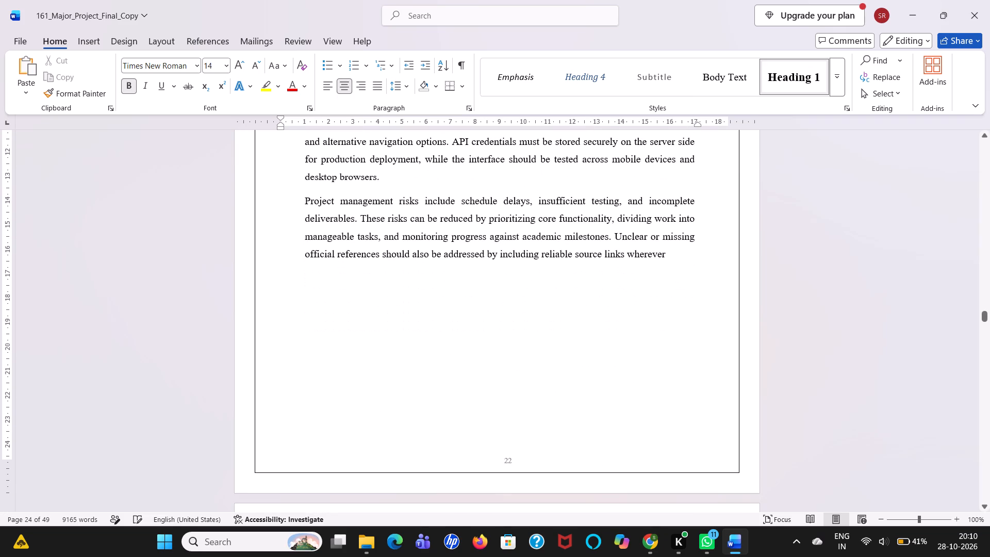
pyautogui.press('BackSpace')
pyautogui.press('BackSpace')
pyautogui.press('BackSpace')
pyautogui.press('BackSpace')
pyautogui.press('BackSpace')
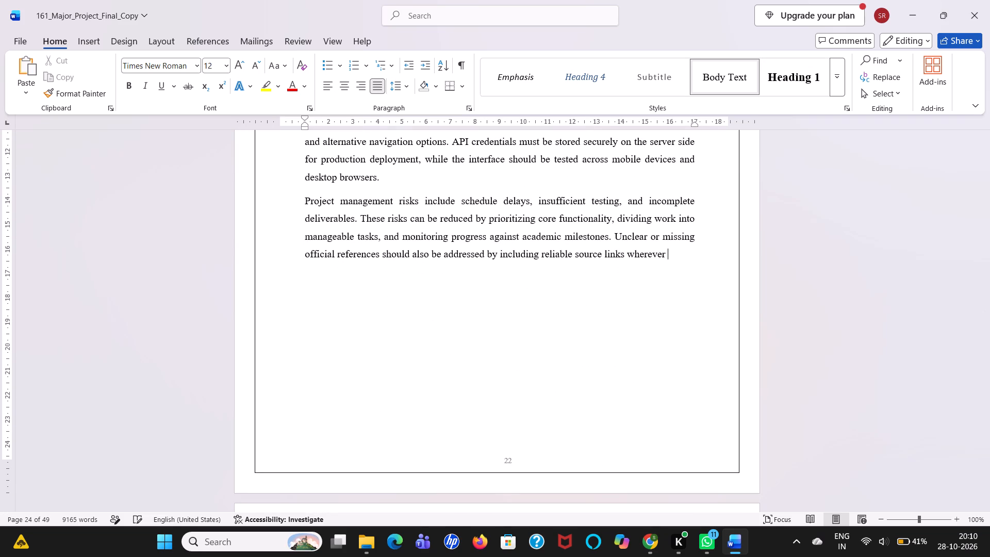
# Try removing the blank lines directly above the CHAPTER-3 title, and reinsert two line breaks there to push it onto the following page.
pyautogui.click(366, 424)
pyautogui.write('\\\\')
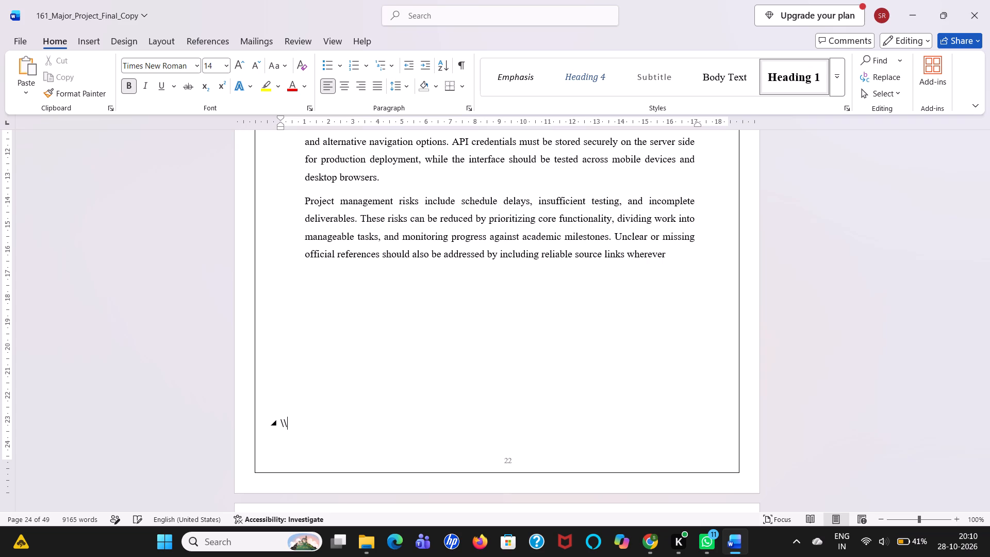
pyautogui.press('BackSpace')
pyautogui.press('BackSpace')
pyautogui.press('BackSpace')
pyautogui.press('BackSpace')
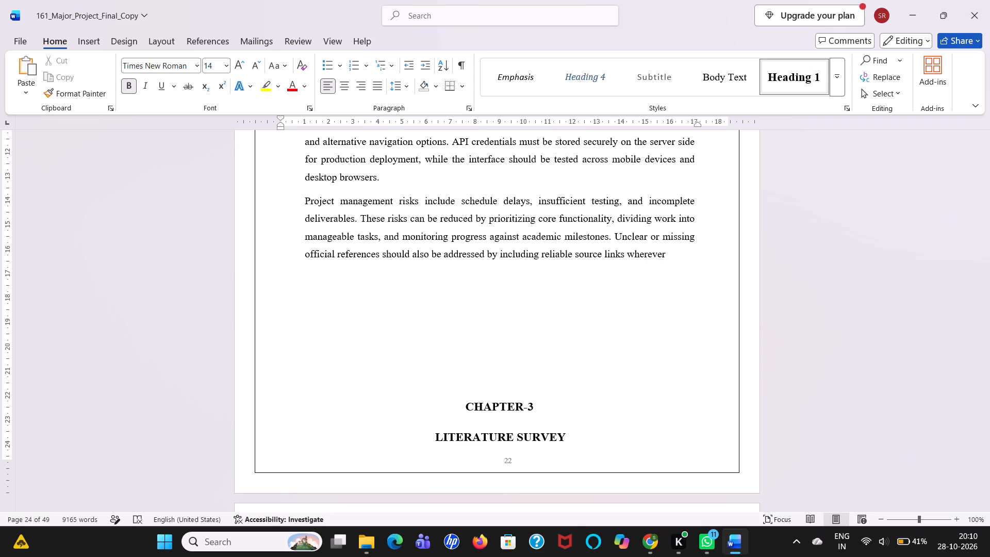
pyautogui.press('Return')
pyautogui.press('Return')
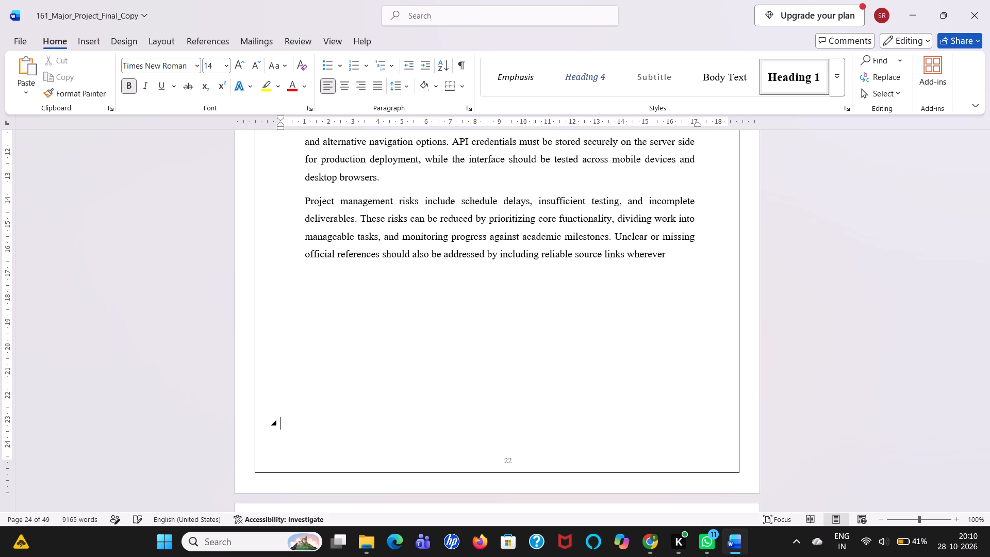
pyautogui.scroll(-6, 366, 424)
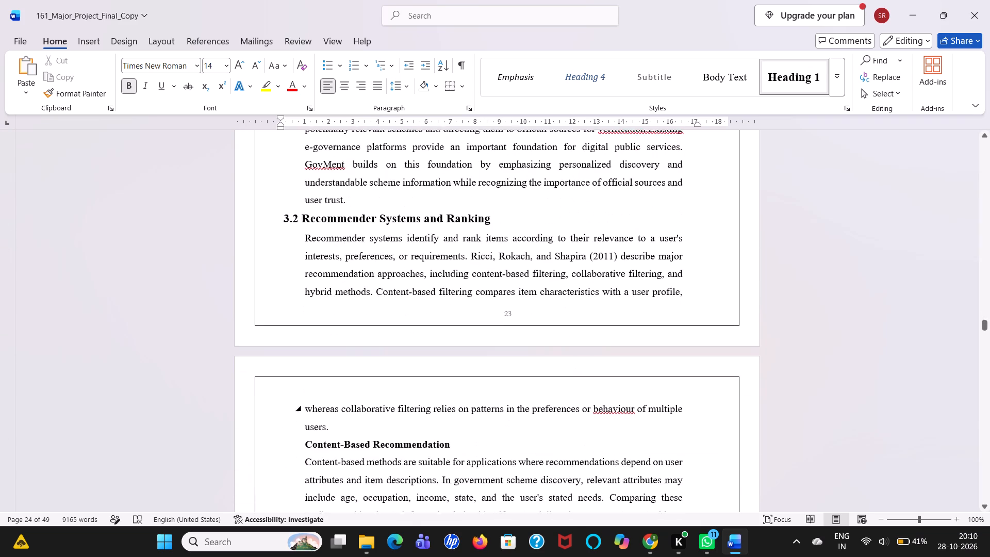
# Check the page layout from section 3.2 Recommender Systems and Ranking through Chapter 4 to the Figure 4.2 diagram for leftover gaps.
pyautogui.scroll(-5, 366, 424)
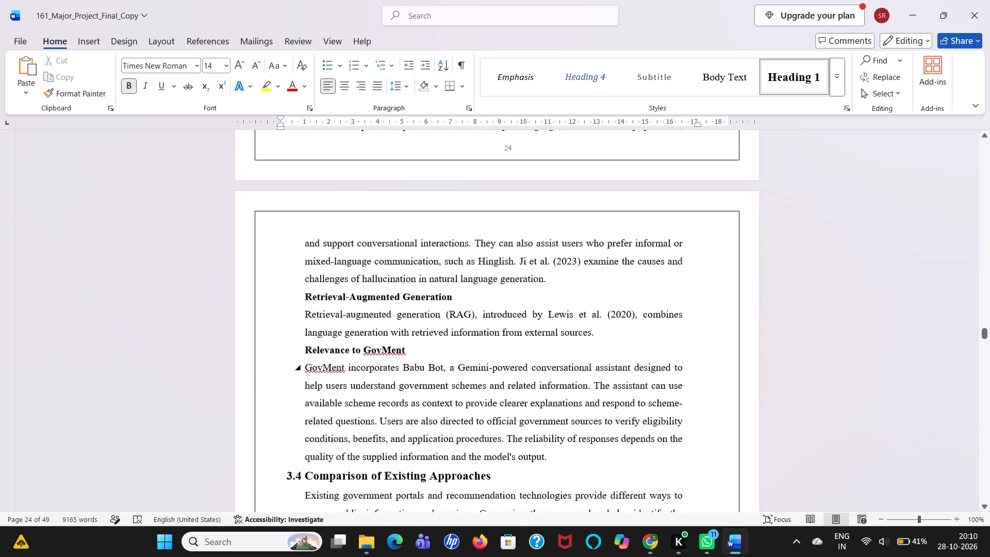
pyautogui.scroll(-6, 366, 424)
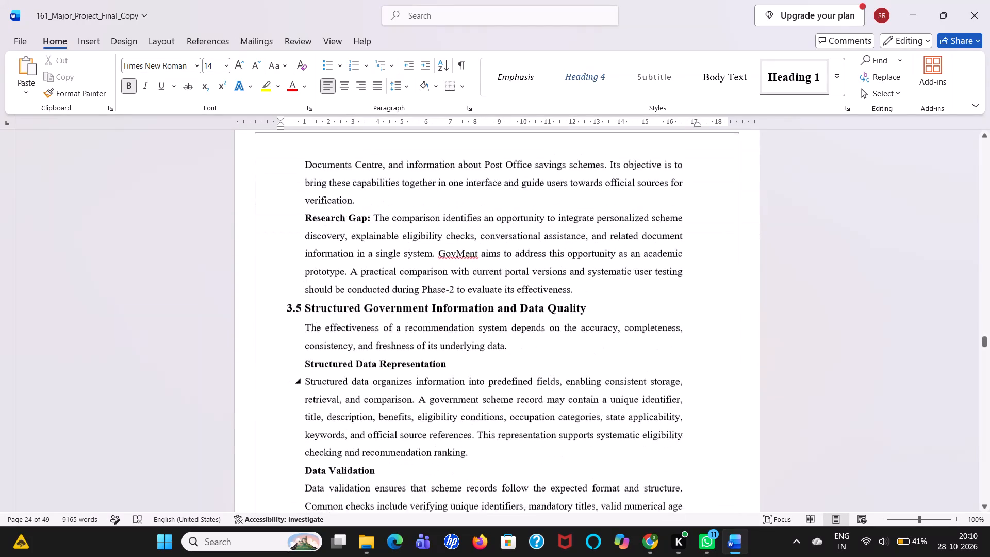
pyautogui.scroll(-5, 366, 424)
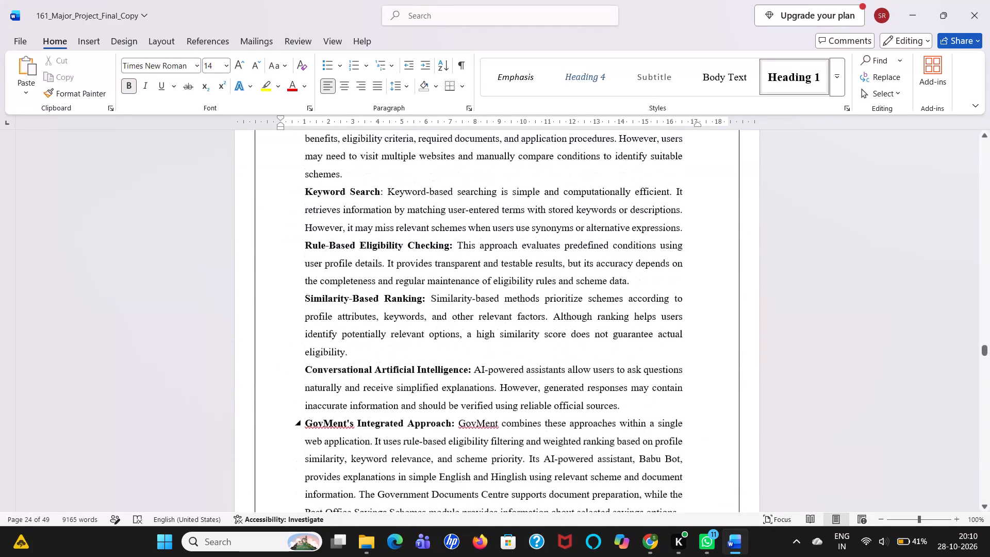
pyautogui.scroll(-6, 366, 424)
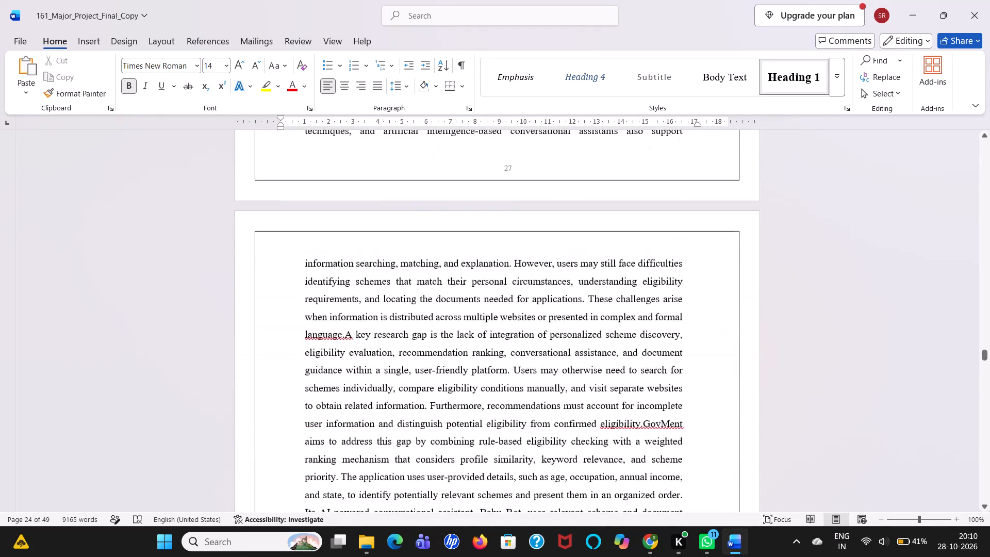
pyautogui.scroll(-6, 366, 424)
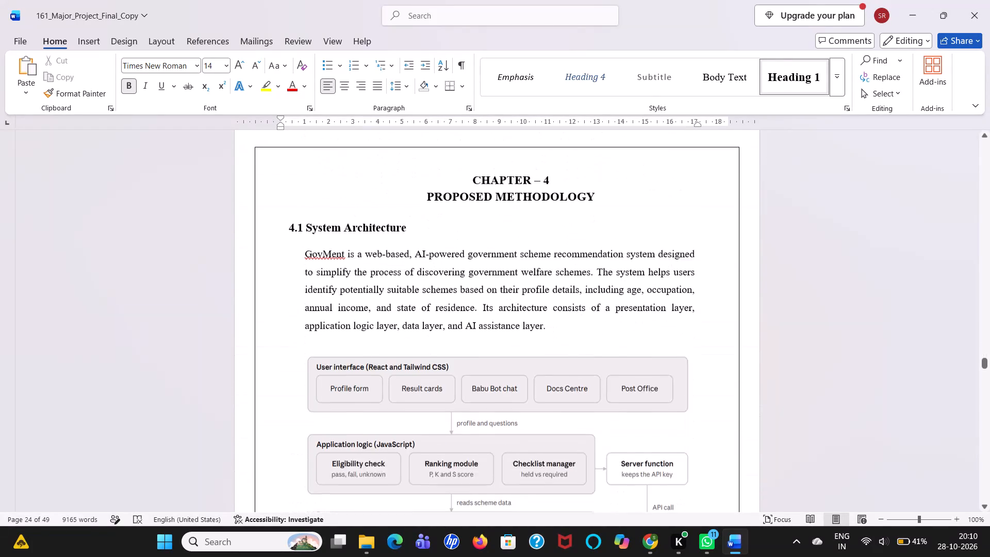
pyautogui.scroll(-5, 366, 424)
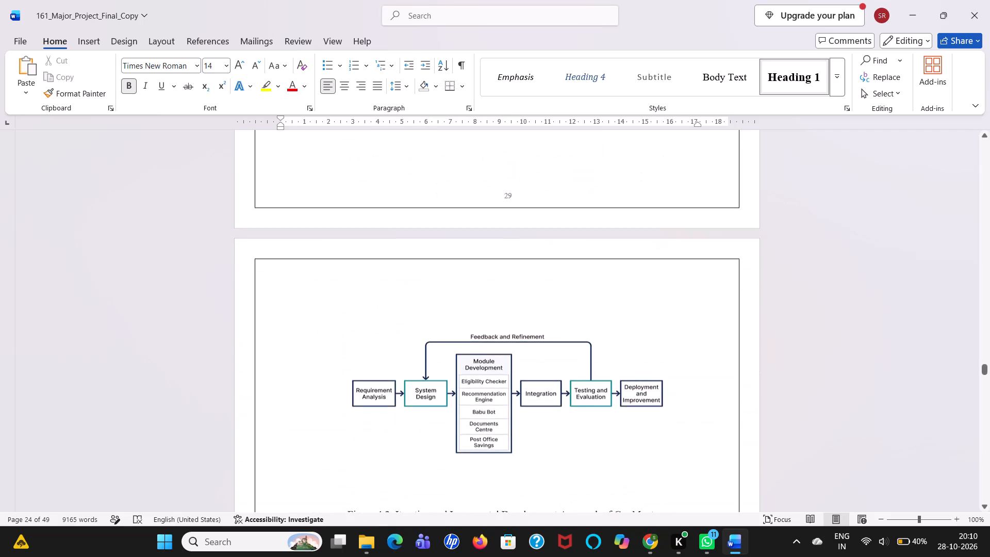
pyautogui.scroll(-1, 346, 337)
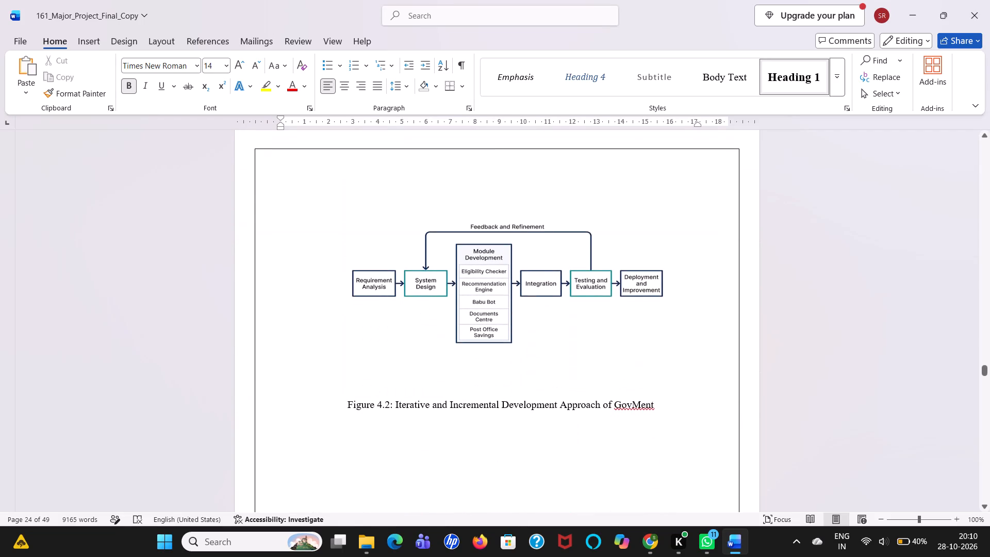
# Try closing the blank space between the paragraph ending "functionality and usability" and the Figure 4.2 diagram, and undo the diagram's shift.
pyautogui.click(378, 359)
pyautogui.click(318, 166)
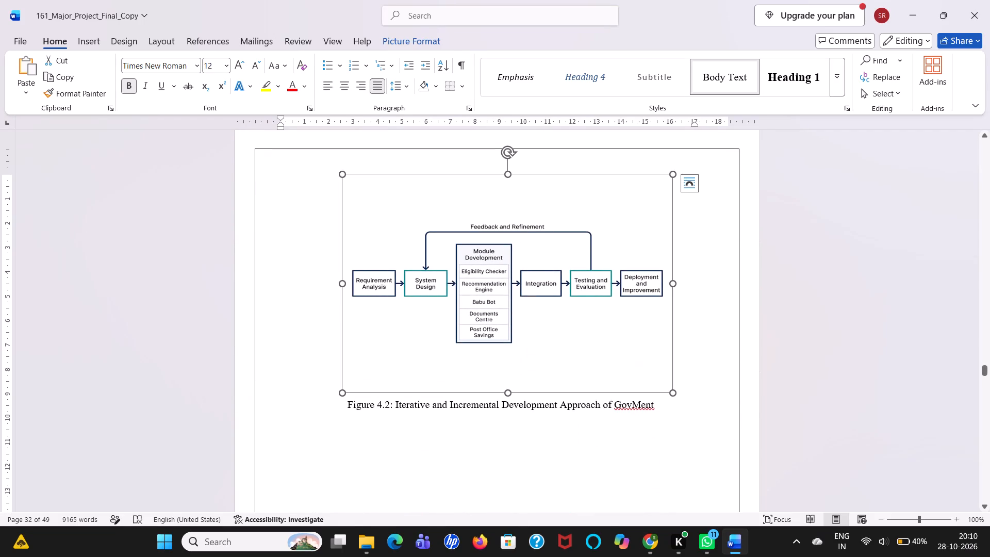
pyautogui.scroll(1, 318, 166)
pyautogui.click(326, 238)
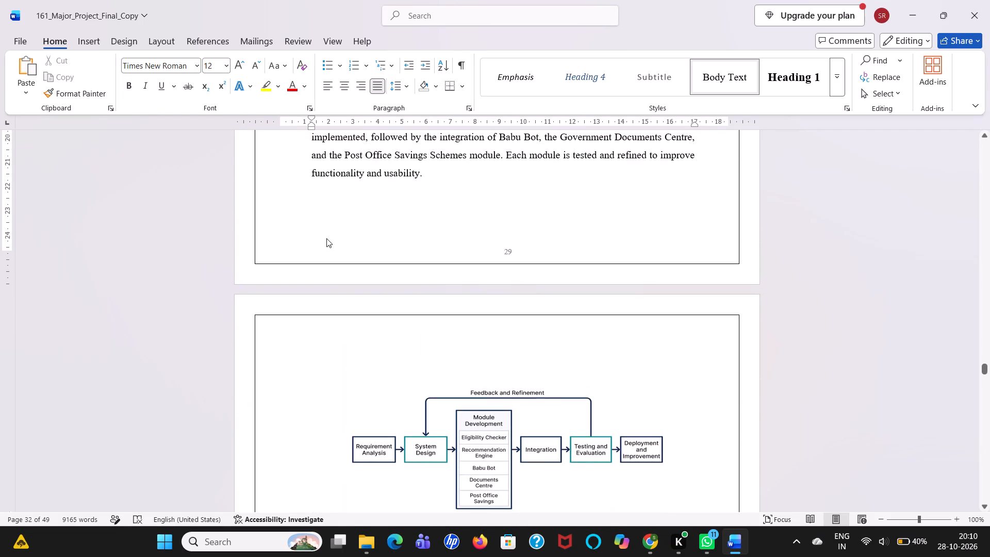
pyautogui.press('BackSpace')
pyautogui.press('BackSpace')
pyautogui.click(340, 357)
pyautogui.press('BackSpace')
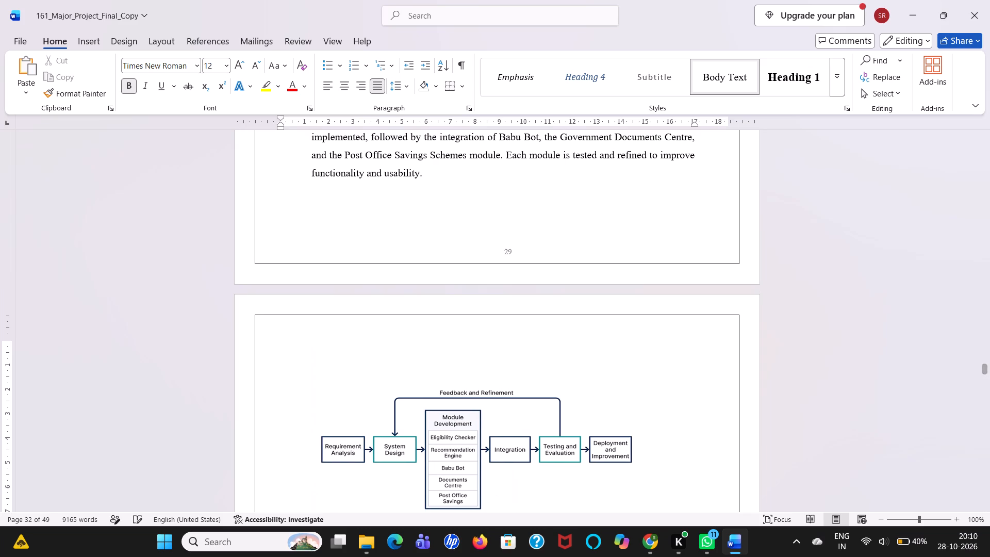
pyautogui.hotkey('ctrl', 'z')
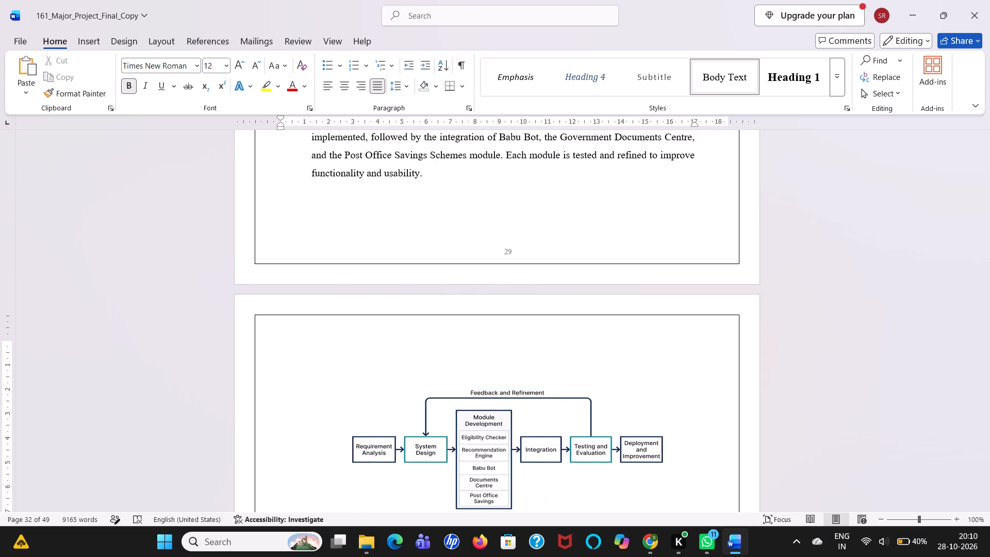
# Shrink the Figure 4.2 development approach diagram slightly, keeping its proportions.
pyautogui.scroll(-1, 485, 411)
pyautogui.click(519, 321)
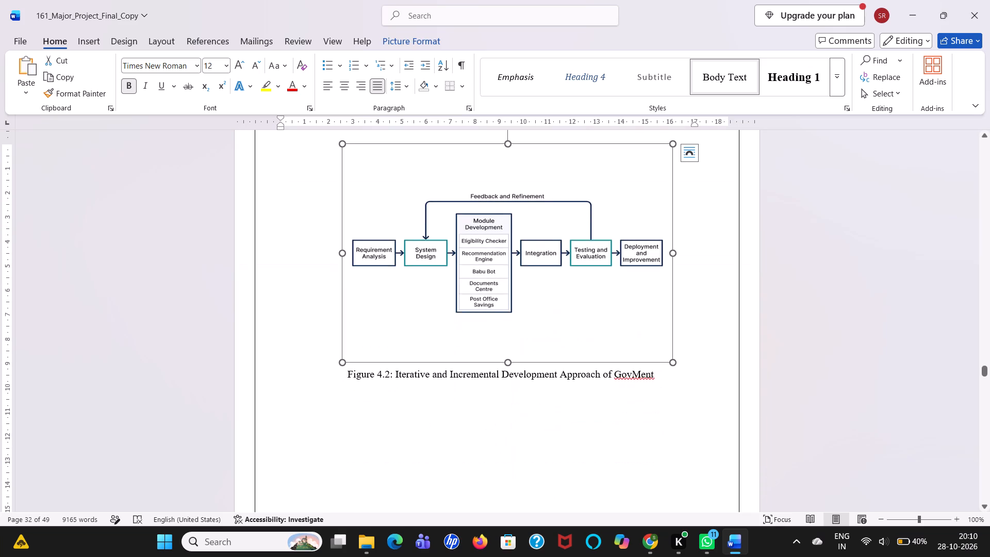
pyautogui.moveTo(671, 363); pyautogui.dragTo(649, 340)
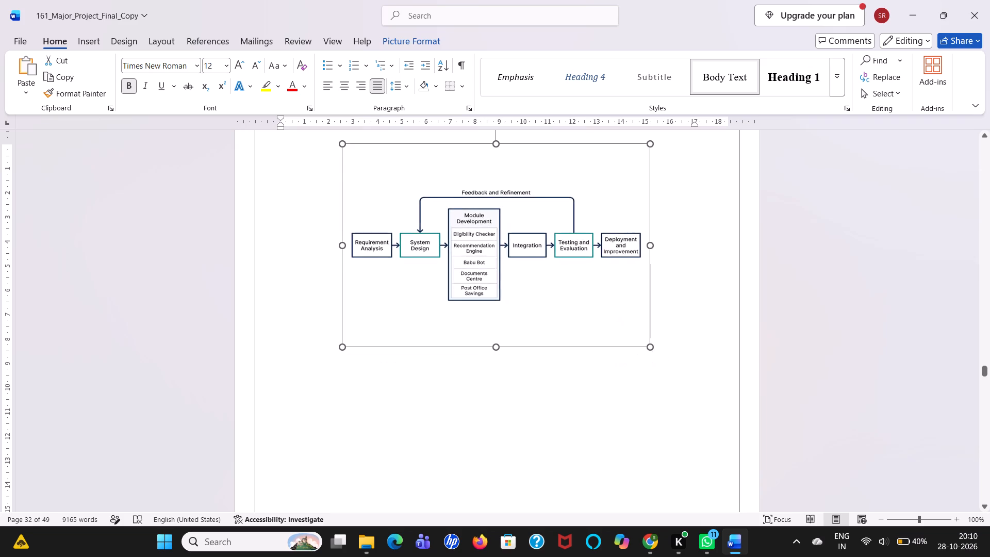
pyautogui.moveTo(649, 340); pyautogui.dragTo(648, 338)
# Delete the blank lines between the Figure 4.2 caption and the 4.3 Data Design heading.
pyautogui.click(479, 453)
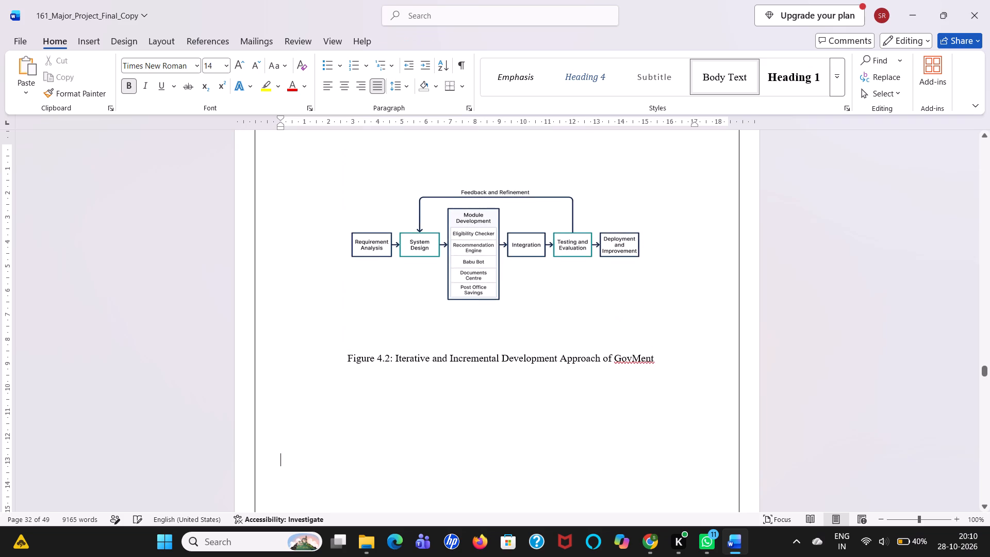
pyautogui.scroll(-1, 479, 453)
pyautogui.click(348, 422)
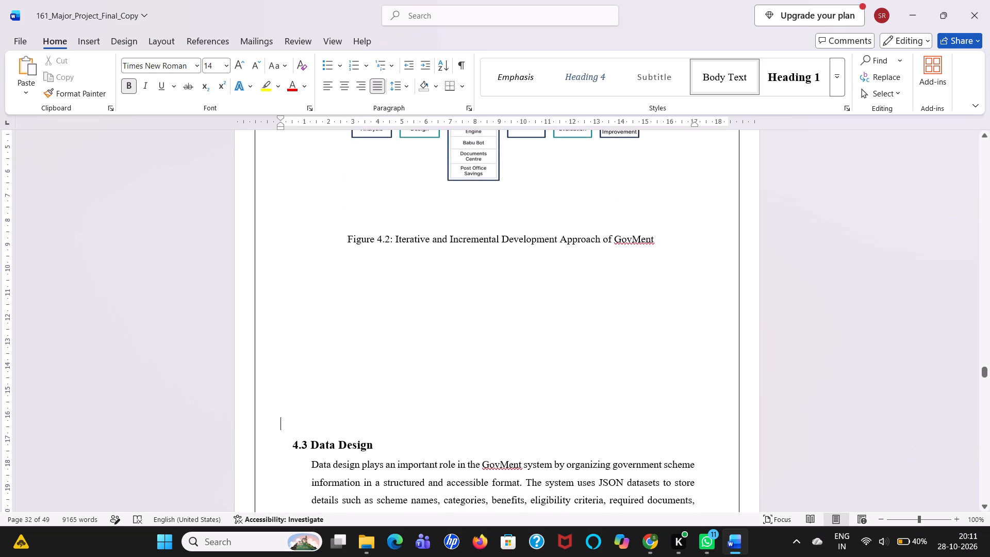
pyautogui.press('BackSpace')
pyautogui.press('BackSpace')
pyautogui.press('BackSpace')
pyautogui.press('BackSpace')
pyautogui.press('BackSpace')
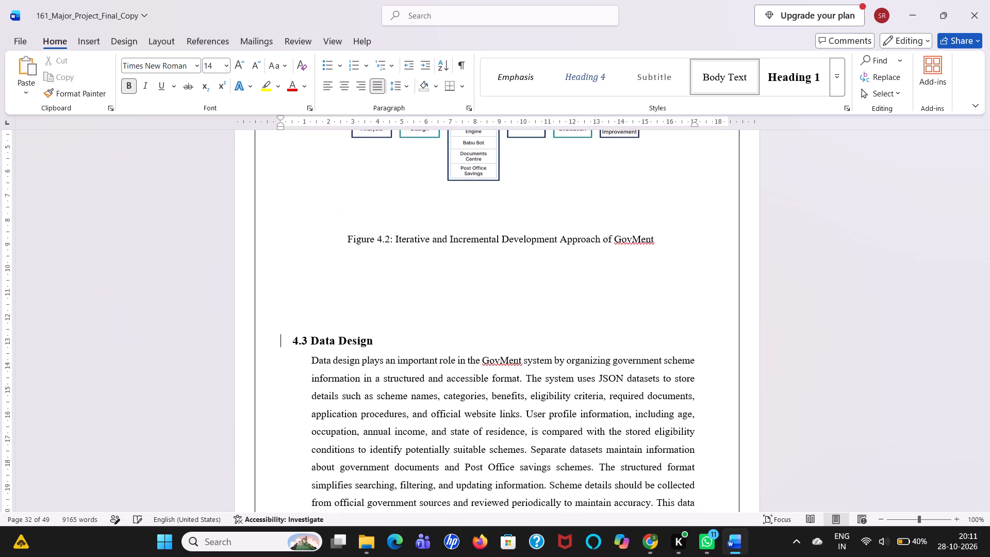
pyautogui.press('BackSpace')
pyautogui.press('BackSpace')
pyautogui.press('BackSpace')
pyautogui.press('BackSpace')
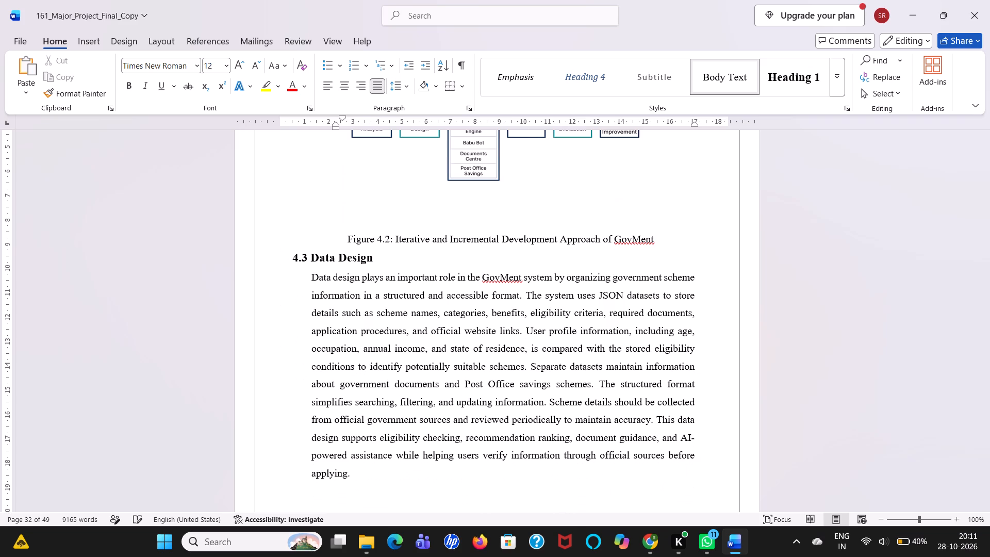
# Reduce only the height of the Figure 4.2 diagram slightly, bringing its caption and section 4.3 further up the page.
pyautogui.click(438, 206)
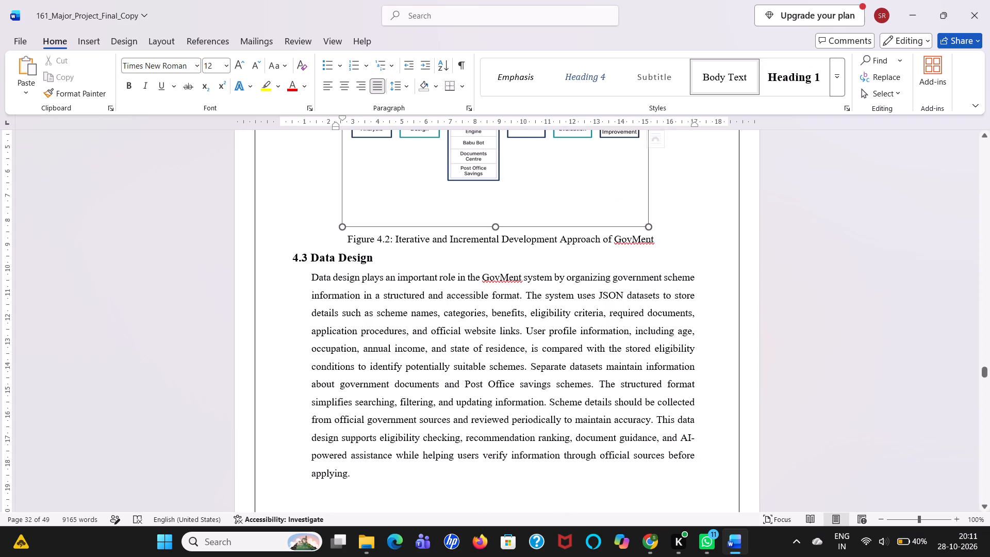
pyautogui.moveTo(492, 227); pyautogui.dragTo(492, 212)
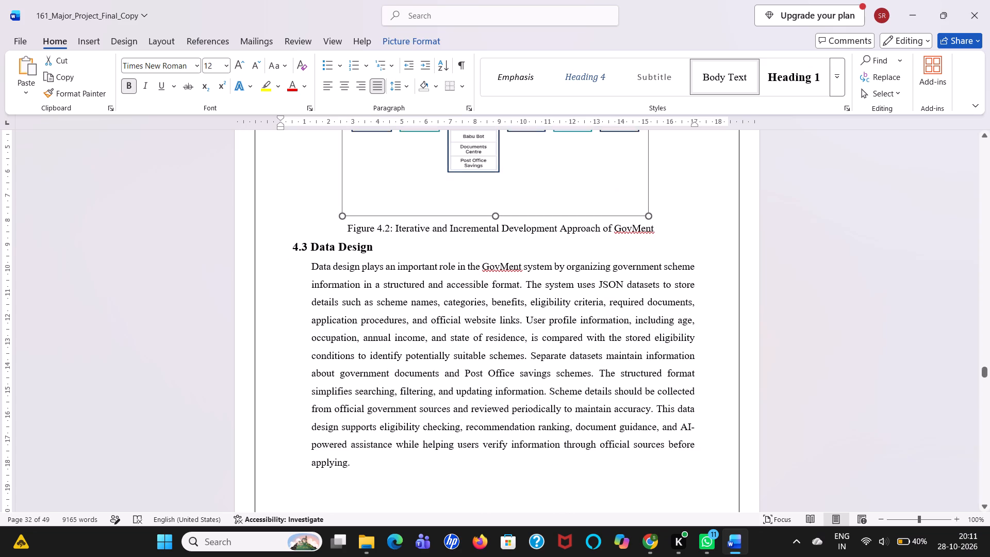
pyautogui.moveTo(492, 212); pyautogui.dragTo(492, 210)
pyautogui.click(710, 302)
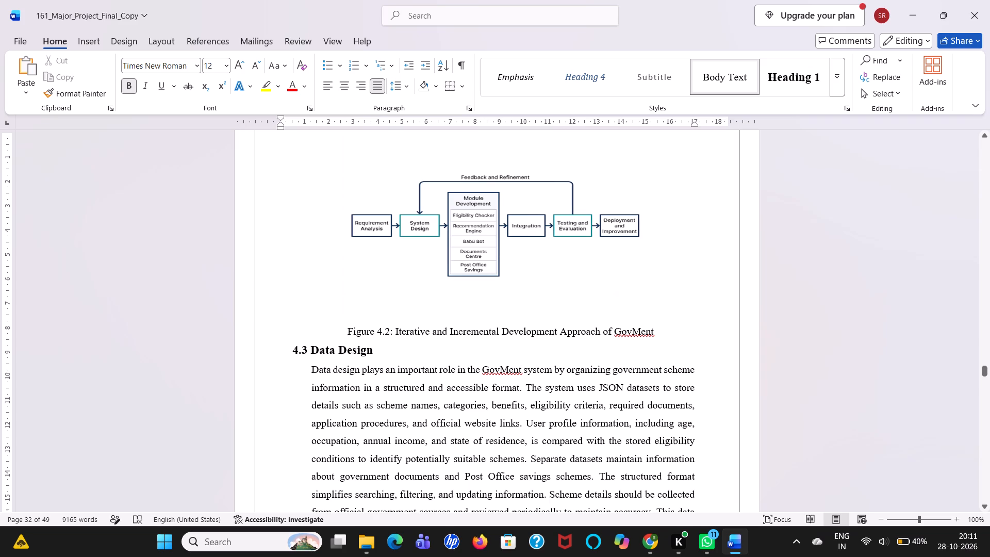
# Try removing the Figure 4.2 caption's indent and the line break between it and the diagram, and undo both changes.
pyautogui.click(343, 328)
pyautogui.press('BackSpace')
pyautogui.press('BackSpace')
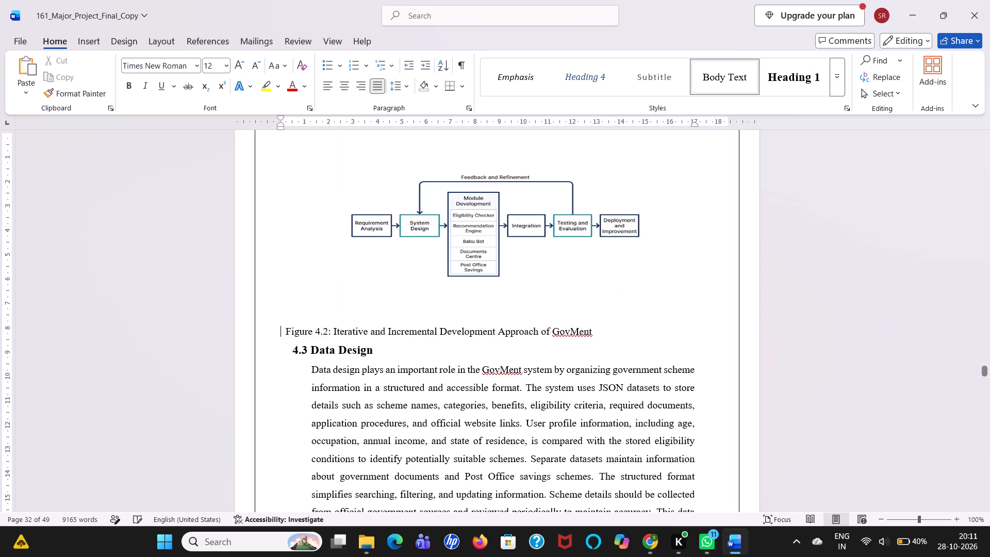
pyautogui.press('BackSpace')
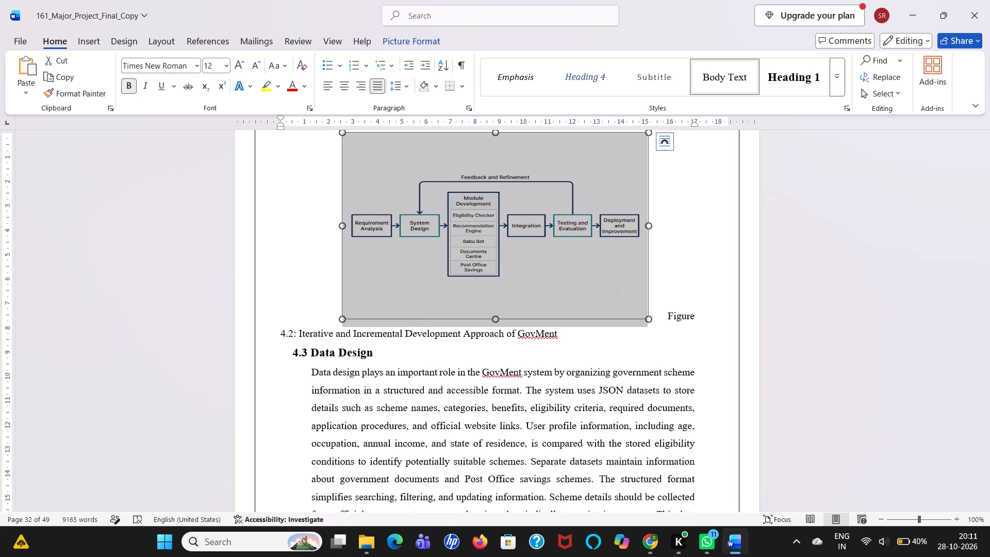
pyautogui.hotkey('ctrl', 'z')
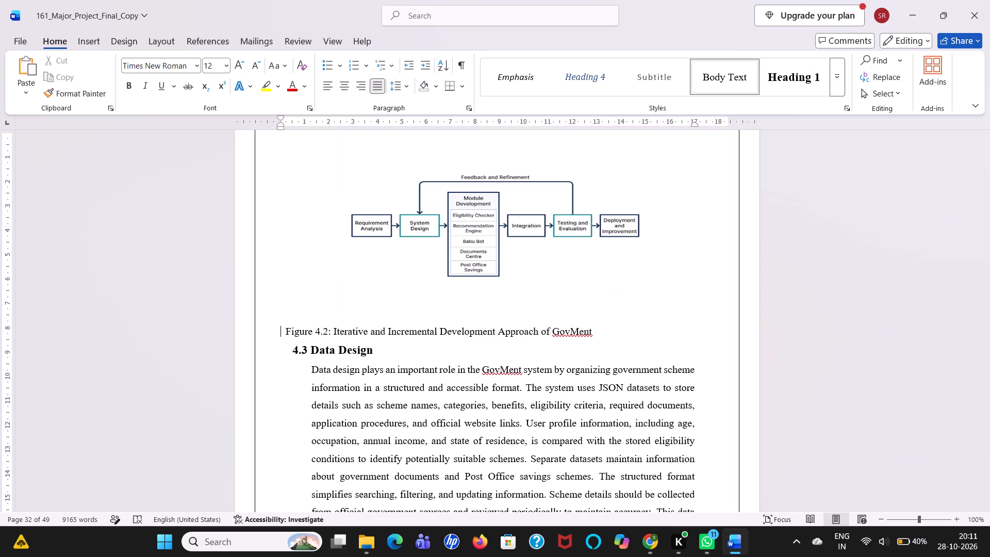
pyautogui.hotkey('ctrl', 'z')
# Delete the blank lines between the Figure 4.3 caption and the 4.4 Profile Input and Rule-Based Eligibility Checking heading, keeping the caption text intact.
pyautogui.scroll(-2, 343, 328)
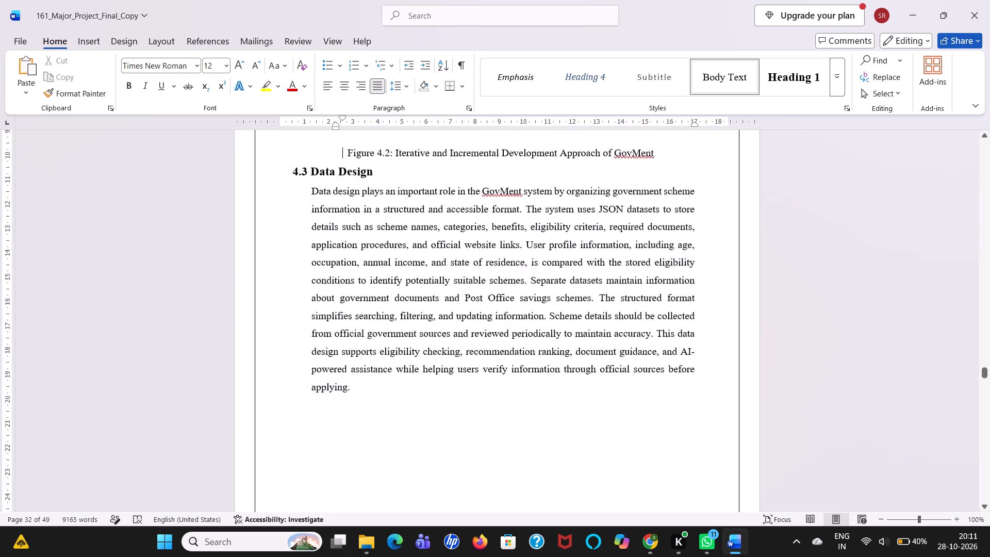
pyautogui.scroll(-2, 343, 328)
pyautogui.click(337, 338)
pyautogui.scroll(-1, 337, 338)
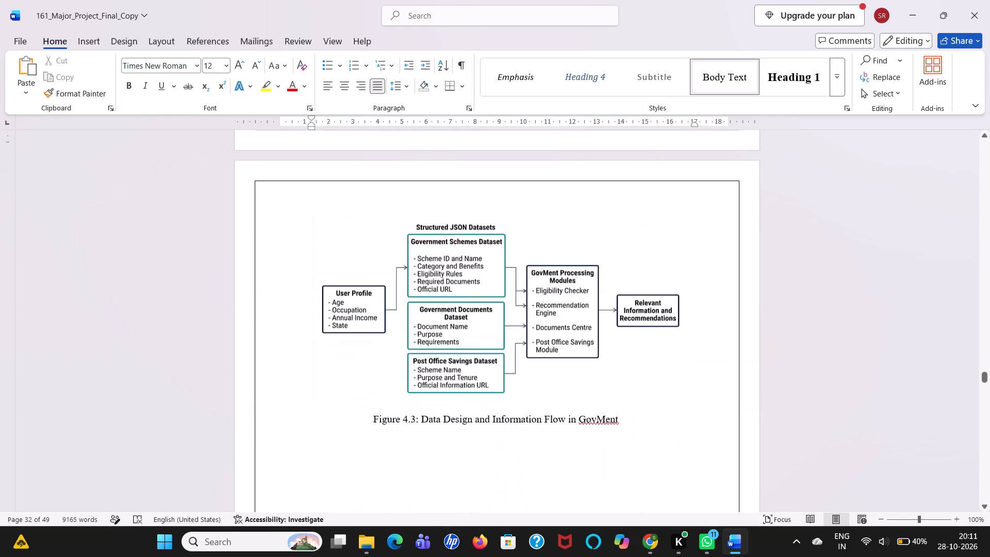
pyautogui.scroll(-1, 337, 338)
pyautogui.click(352, 324)
pyautogui.press('BackSpace')
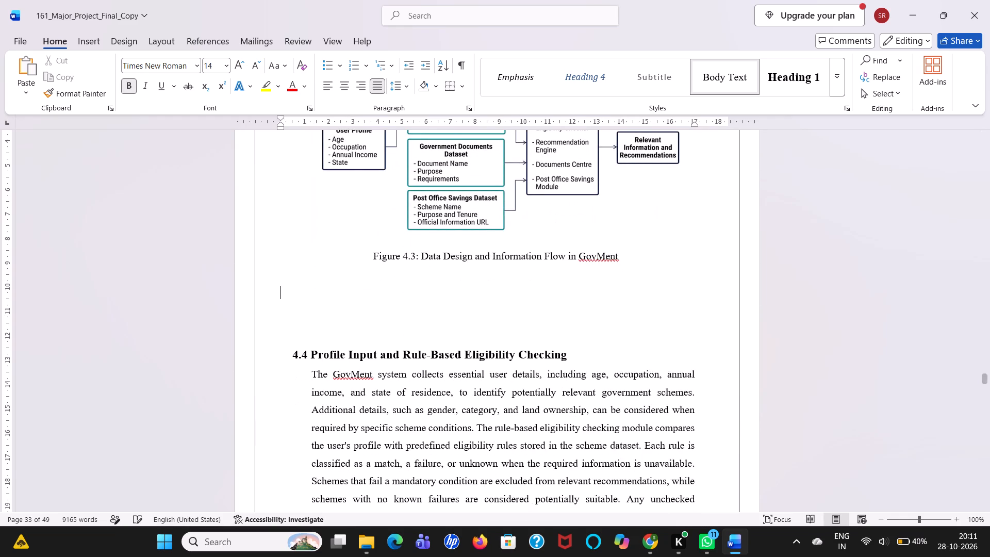
pyautogui.press('BackSpace')
pyautogui.press('BackSpace')
pyautogui.press('BackSpace')
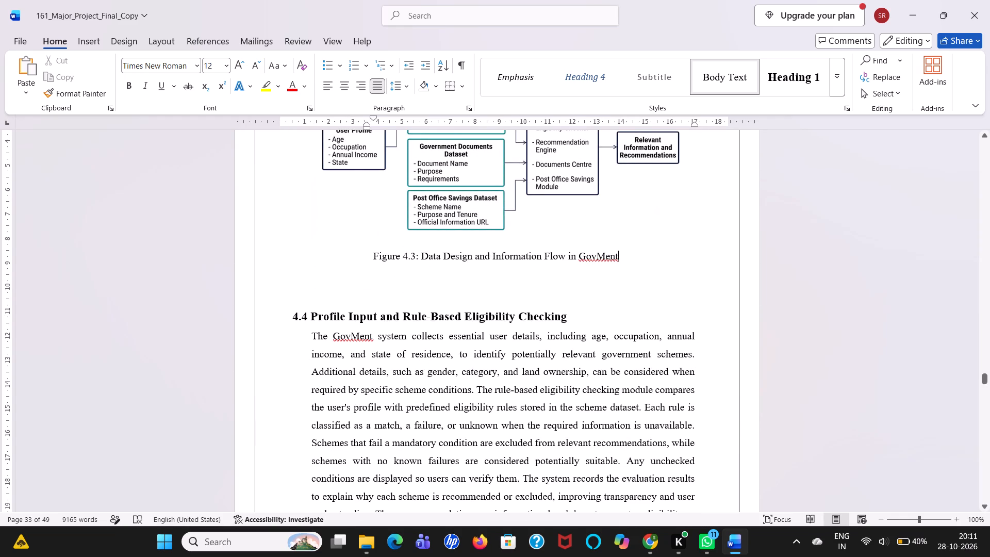
pyautogui.hotkey('ctrl', 'x')
pyautogui.hotkey('ctrl', 'z')
pyautogui.hotkey('ctrl', 'z')
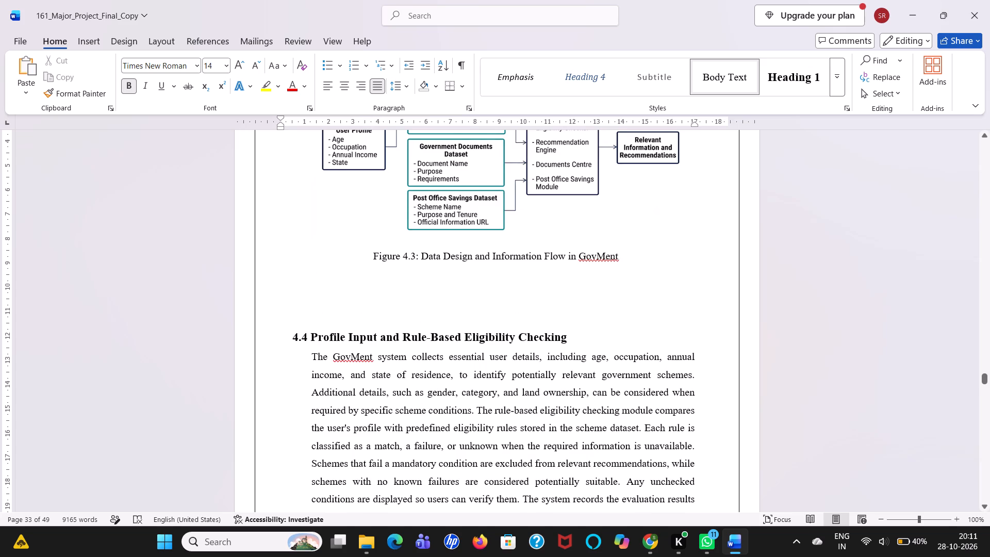
pyautogui.press('BackSpace')
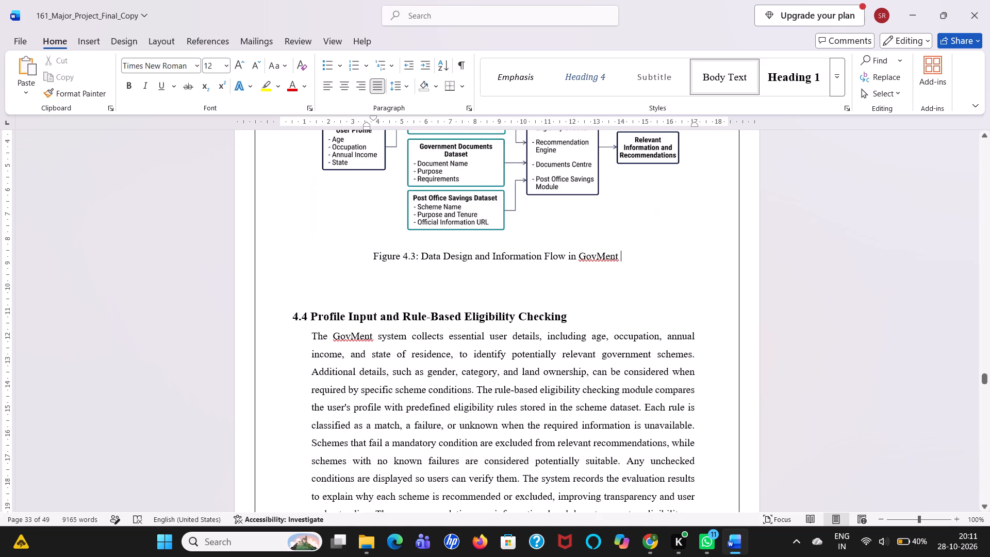
pyautogui.click(292, 294)
pyautogui.press('BackSpace')
pyautogui.press('BackSpace')
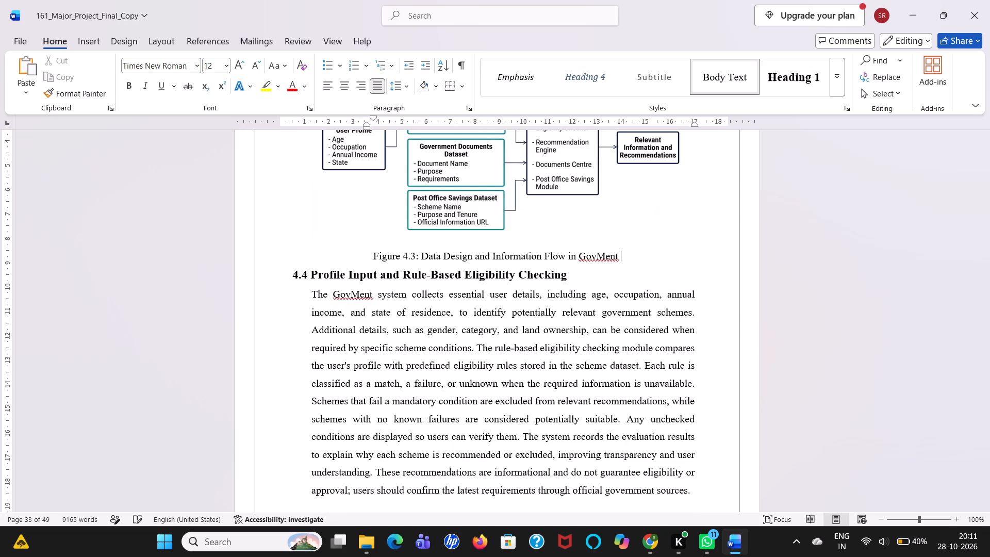
# Delete the blank lines at the top of the page above the 4.5 Ranking of Recommendations heading.
pyautogui.scroll(-2, 489, 312)
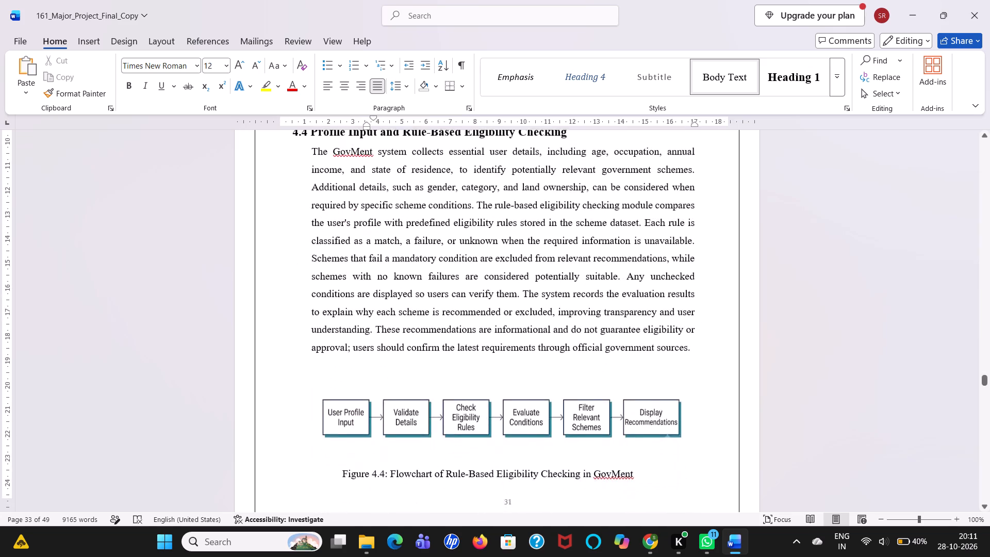
pyautogui.scroll(-2, 489, 312)
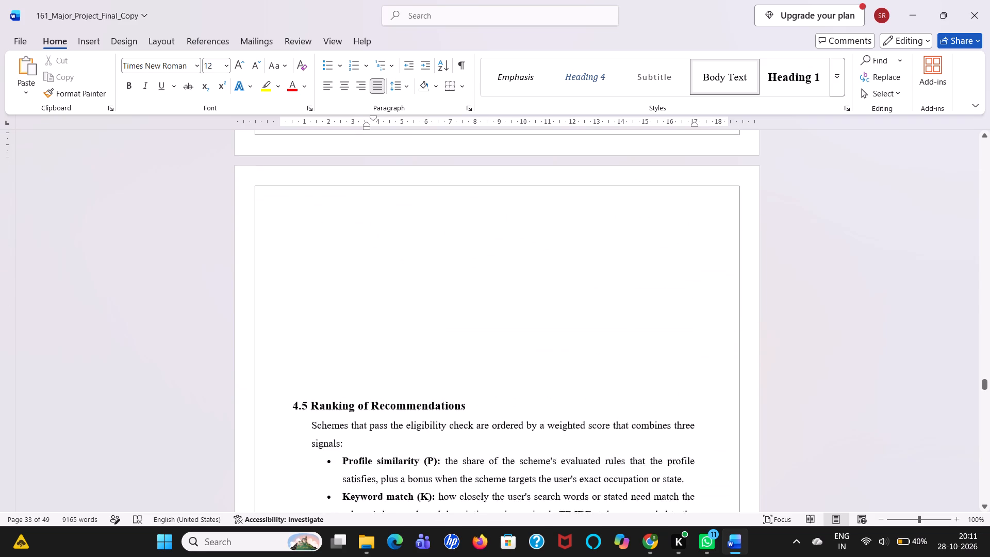
pyautogui.click(371, 437)
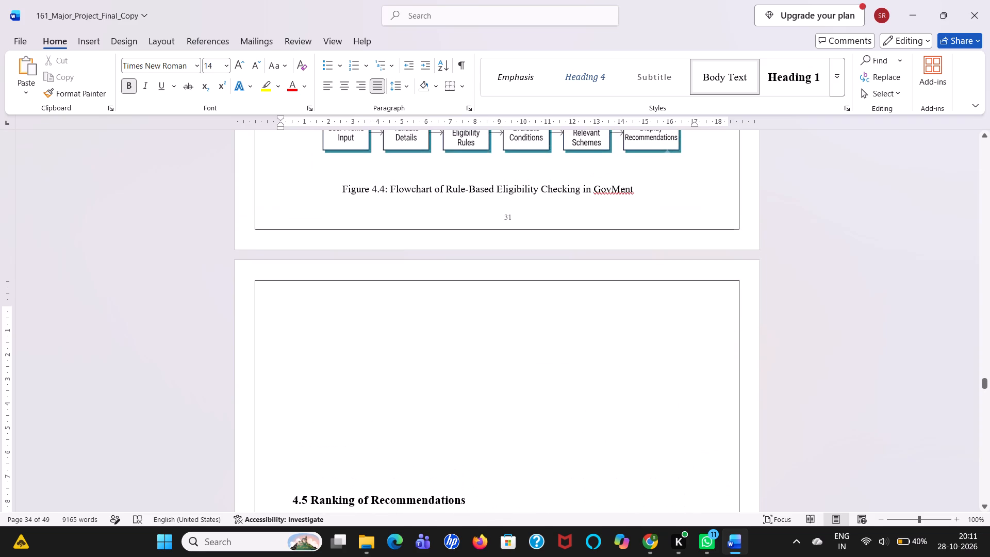
pyautogui.press('BackSpace')
pyautogui.press('BackSpace')
pyautogui.press('BackSpace')
pyautogui.press('BackSpace')
pyautogui.press('Down')
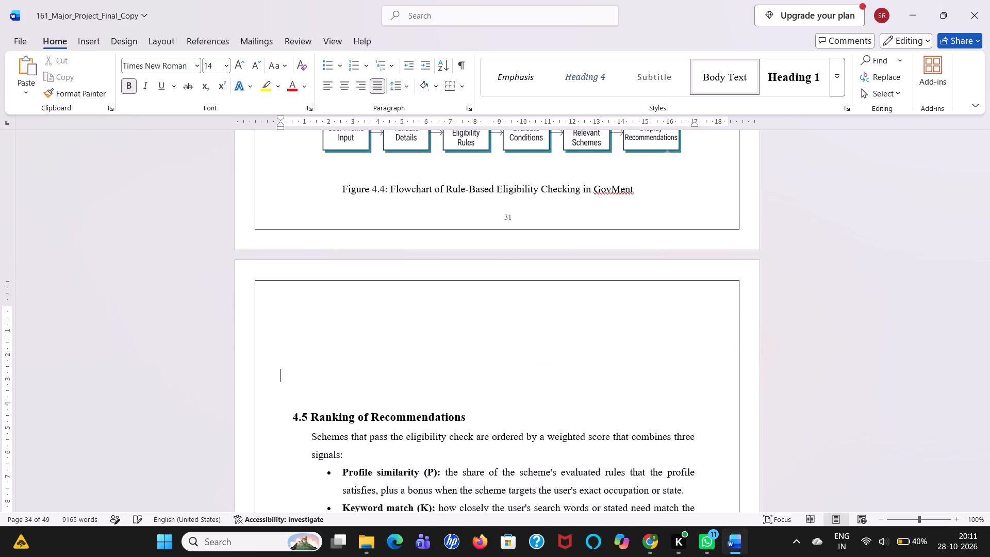
pyautogui.press('Down')
pyautogui.press('BackSpace')
pyautogui.press('BackSpace')
pyautogui.press('BackSpace')
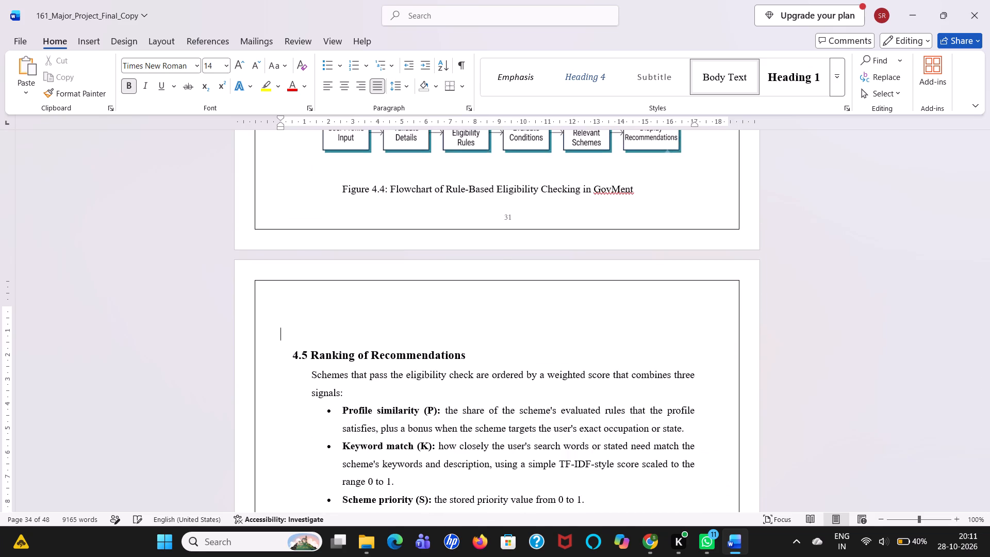
pyautogui.press('BackSpace')
pyautogui.press('BackSpace')
# Insert a blank line above the 4.6 Babu Bot heading to move it onto the same page as its text.
pyautogui.scroll(-2, 371, 437)
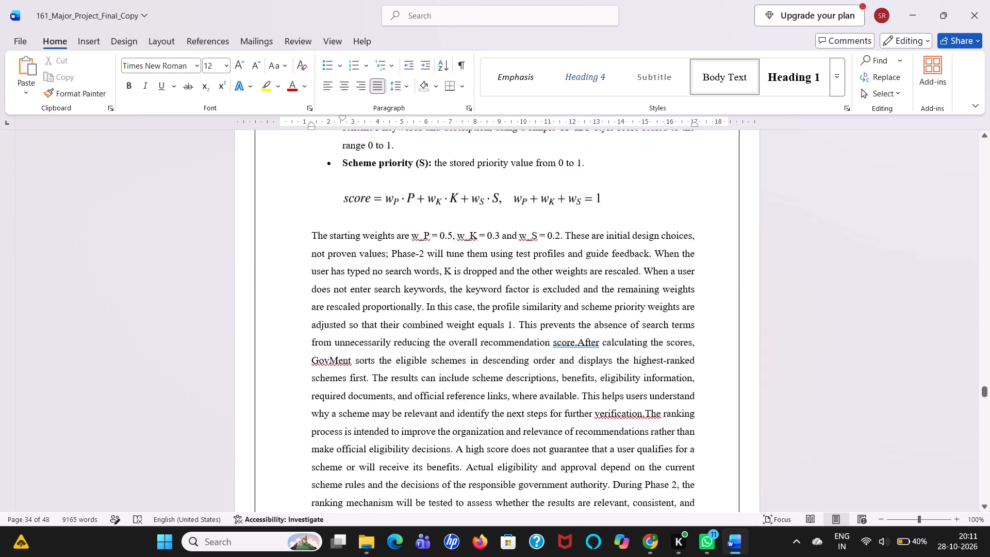
pyautogui.scroll(-2, 371, 437)
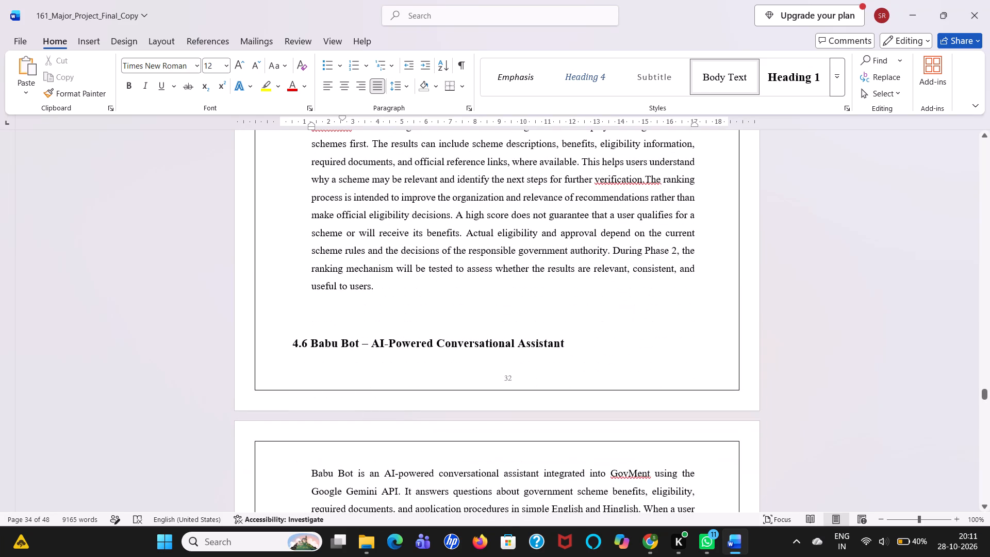
pyautogui.click(346, 322)
pyautogui.press('Return')
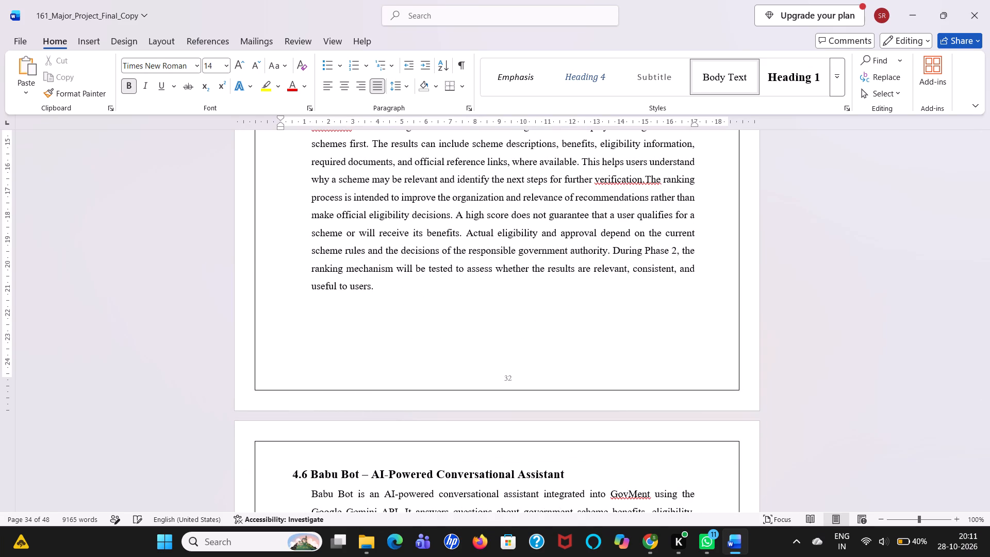
# Delete the blank lines between the Figure 4.5 caption and the 4.7 Government Documents Centre heading.
pyautogui.scroll(-5, 346, 322)
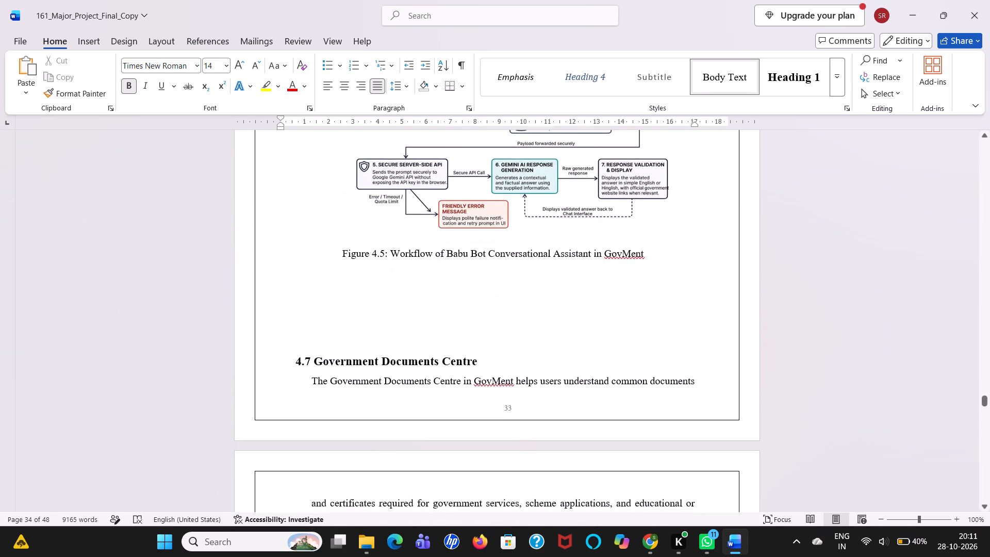
pyautogui.click(316, 333)
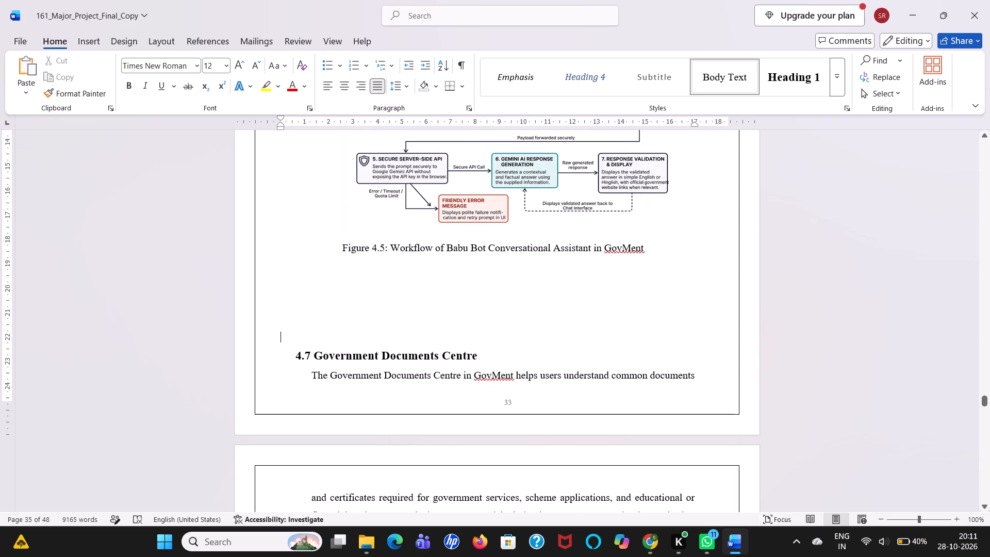
pyautogui.press('BackSpace')
pyautogui.press('BackSpace')
pyautogui.press('BackSpace')
pyautogui.press('BackSpace')
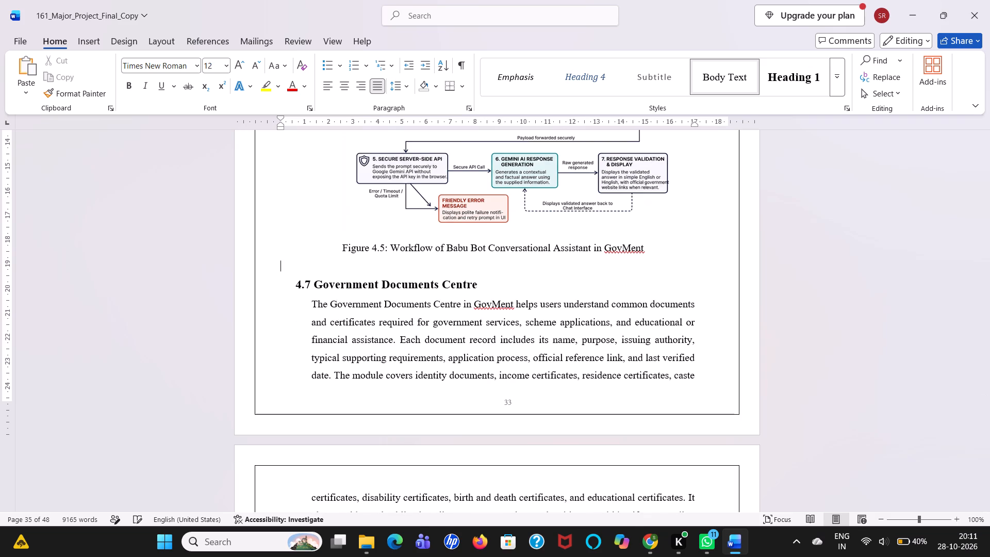
pyautogui.press('BackSpace')
# Delete the blank lines between the Figure 4.6 caption and the 4.8 Post Office Savings Schemes Module heading.
pyautogui.scroll(-1, 316, 333)
pyautogui.scroll(-1, 377, 392)
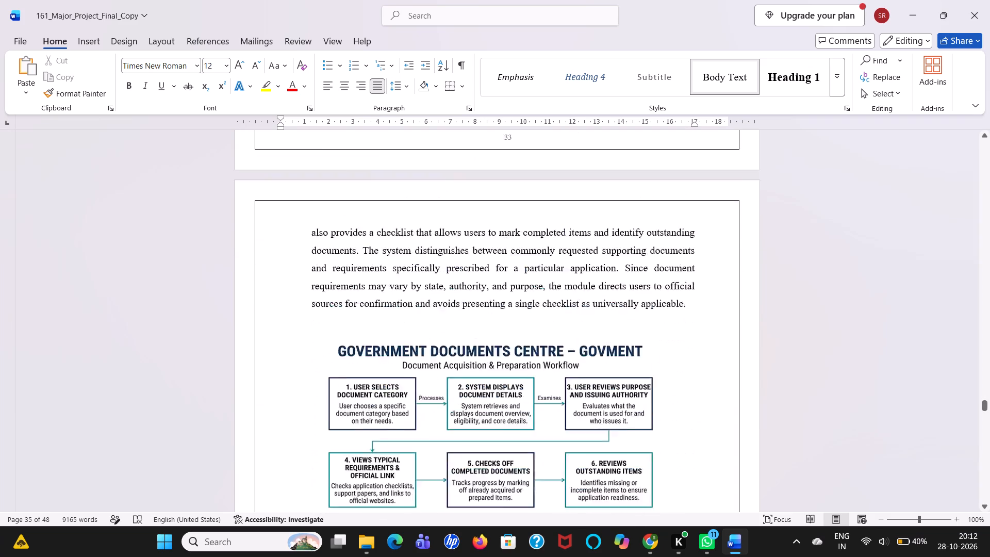
pyautogui.scroll(-1, 377, 392)
pyautogui.click(311, 403)
pyautogui.press('\\')
pyautogui.press('BackSpace')
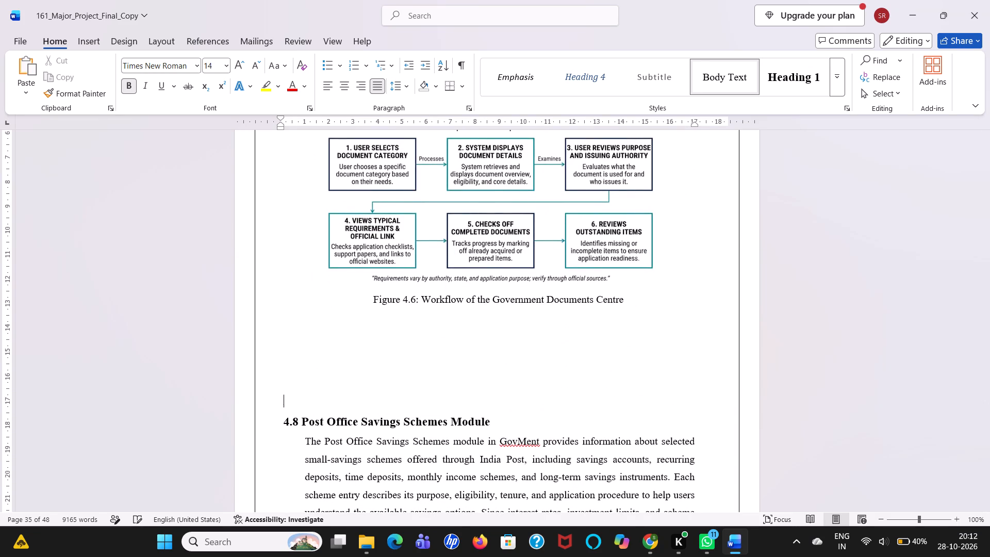
pyautogui.press('BackSpace')
pyautogui.press('BackSpace')
pyautogui.press('BackSpace')
pyautogui.press('BackSpace')
pyautogui.press('BackSpace')
pyautogui.press('BackSpace')
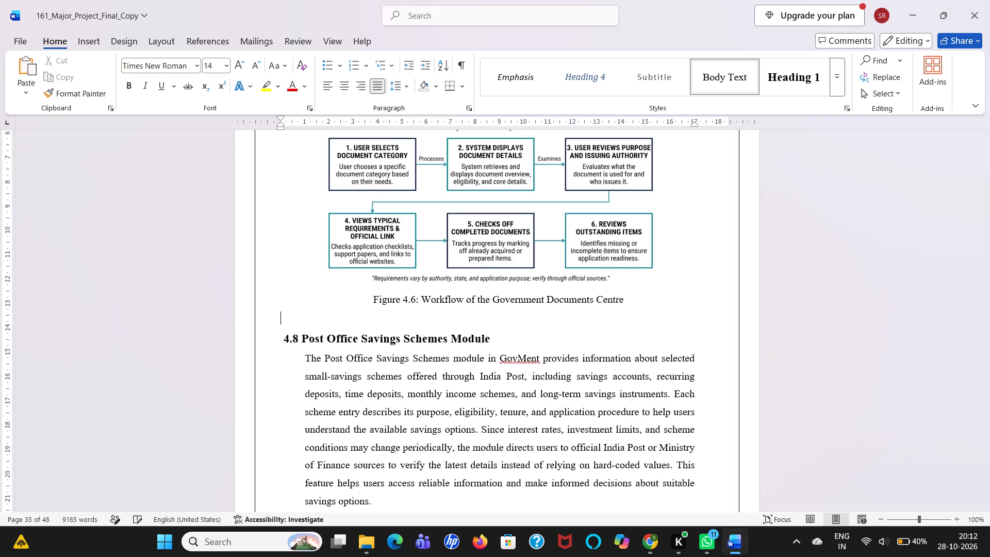
# Delete the blank lines between the Figure 4.7 caption and the 4.9 User Interface Design heading.
pyautogui.scroll(-5, 311, 403)
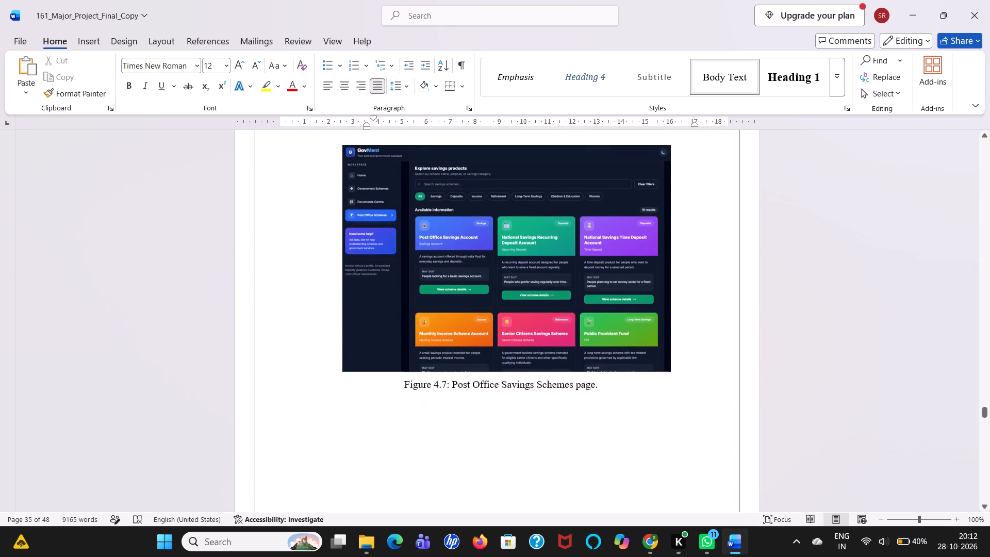
pyautogui.scroll(-1, 311, 403)
pyautogui.click(310, 364)
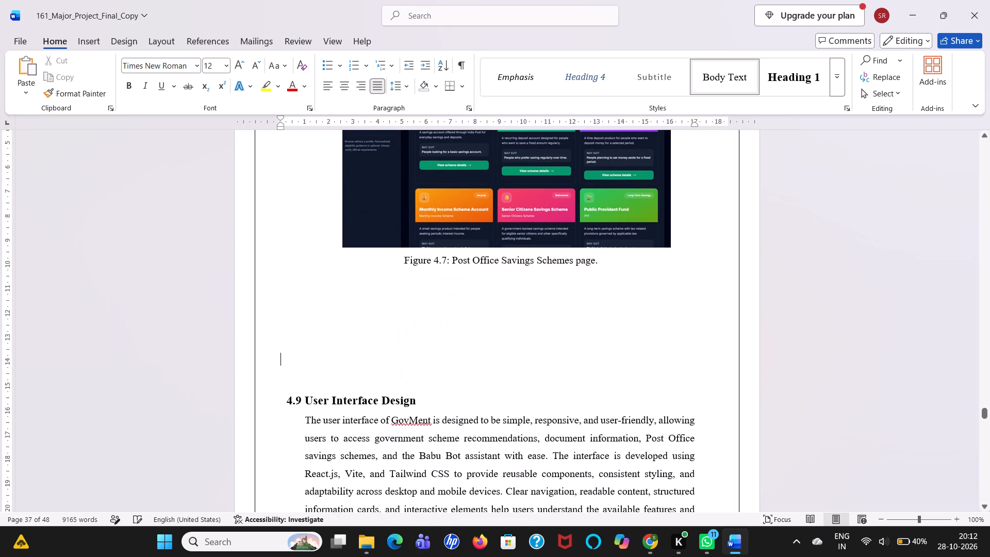
pyautogui.press('Down')
pyautogui.press('Down')
pyautogui.press('Up')
pyautogui.press('BackSpace')
pyautogui.press('BackSpace')
pyautogui.press('BackSpace')
pyautogui.press('BackSpace')
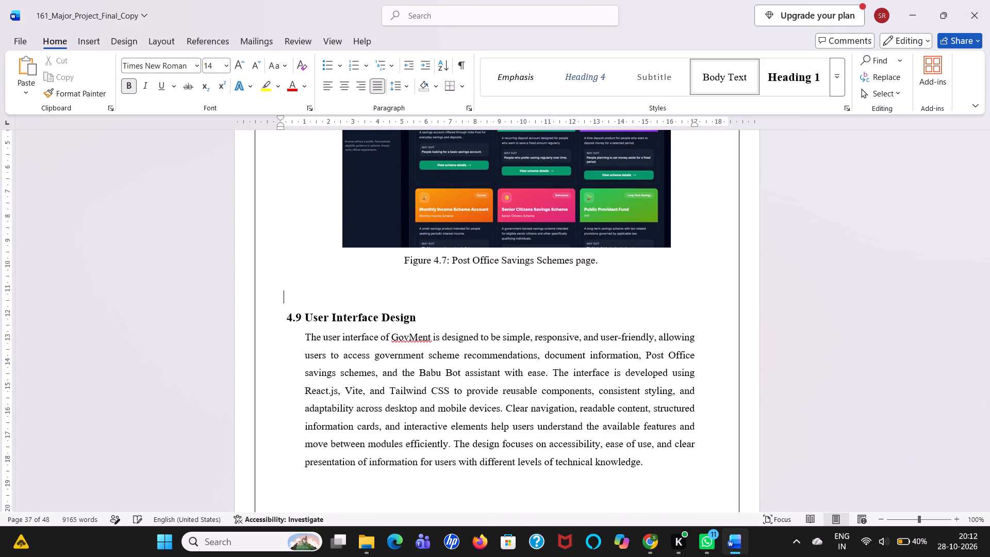
pyautogui.press('BackSpace')
pyautogui.press('BackSpace')
pyautogui.press('BackSpace')
# Delete the blank lines between the Figure 4.8 caption and the 4.10 Technology Stack heading.
pyautogui.scroll(-1, 310, 364)
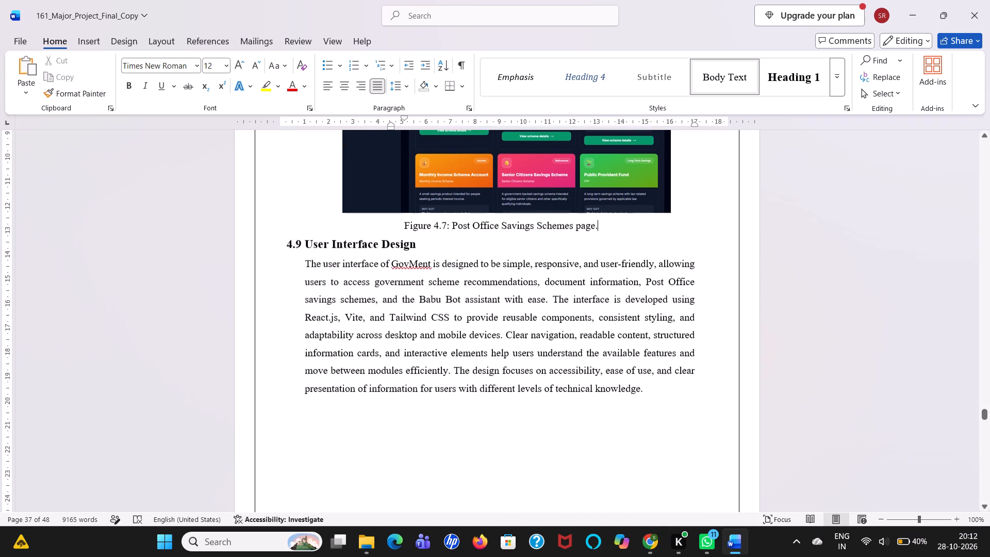
pyautogui.scroll(-4, 310, 364)
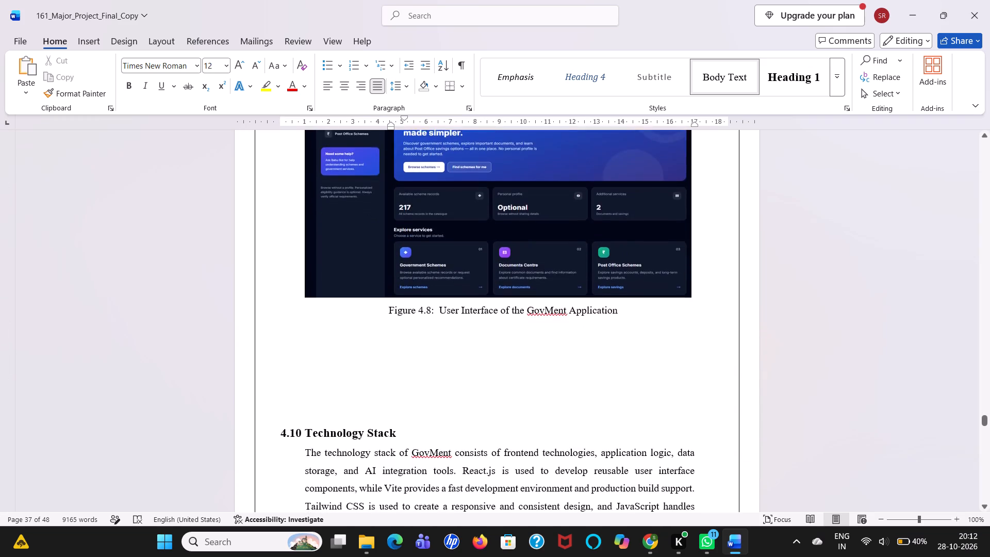
pyautogui.scroll(-1, 280, 339)
pyautogui.click(279, 372)
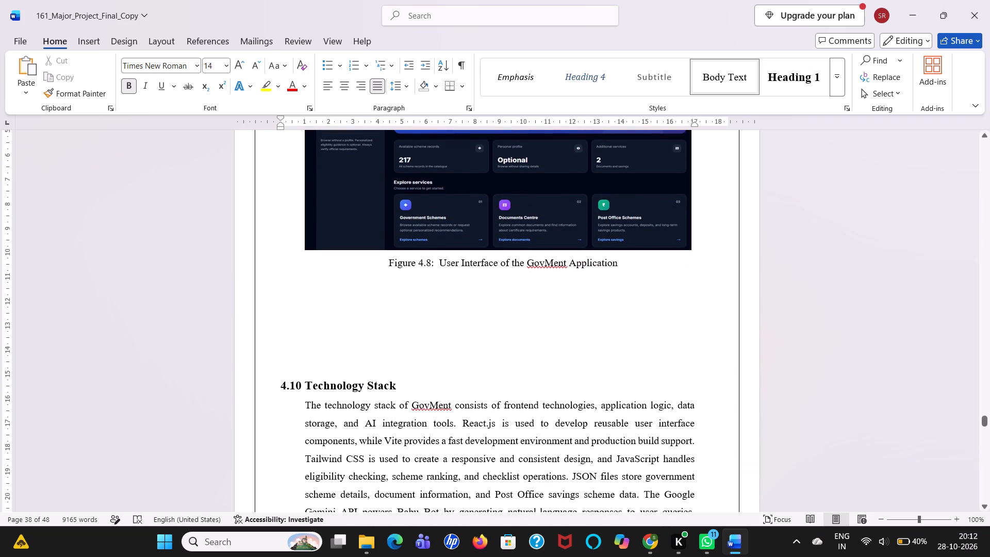
pyautogui.press('Down')
pyautogui.press('Up')
pyautogui.press('BackSpace')
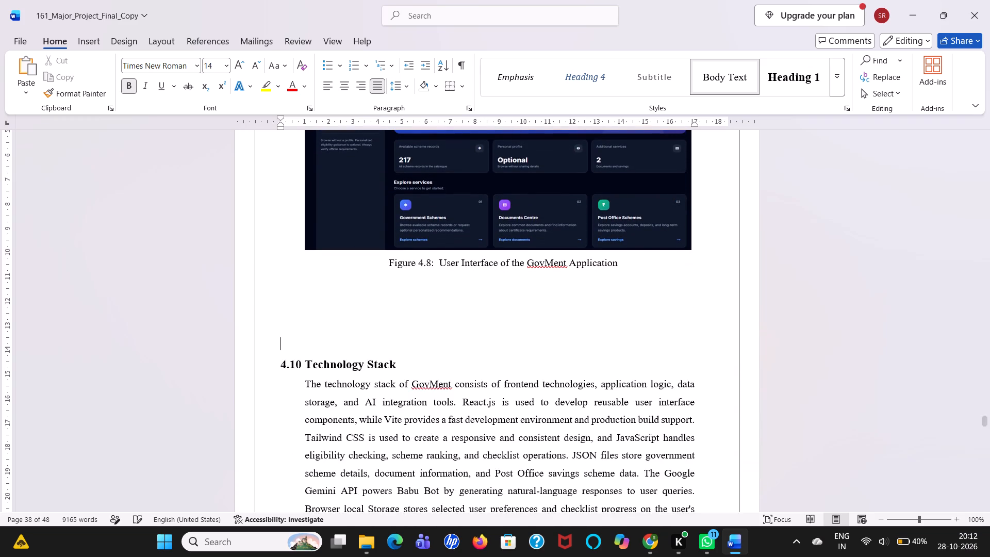
pyautogui.press('BackSpace')
pyautogui.press('BackSpace')
pyautogui.press('BackSpace')
pyautogui.press('BackSpace')
# Delete the blank lines between the Figure 4.9 caption and the 4.11 Testing and Evaluation Plan heading.
pyautogui.scroll(-1, 279, 372)
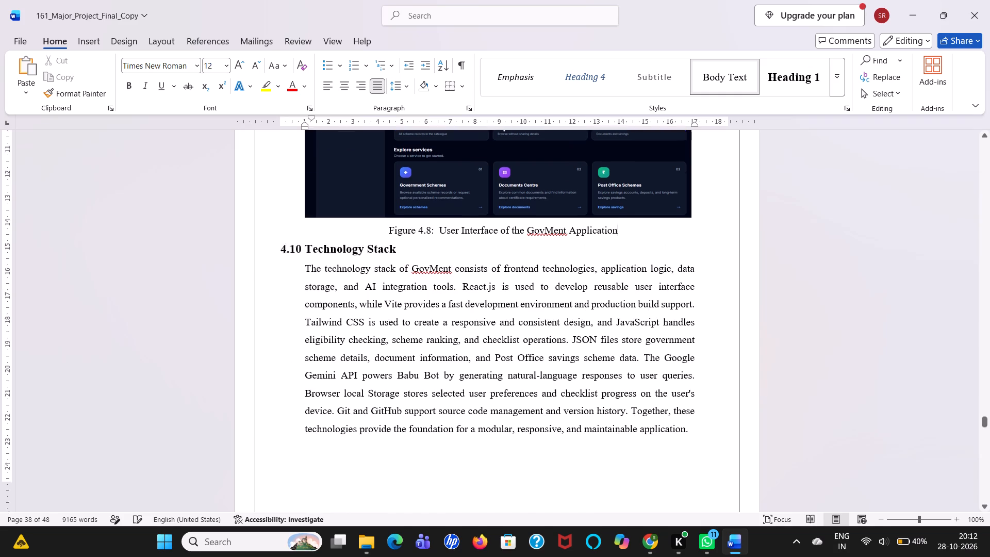
pyautogui.scroll(-3, 279, 372)
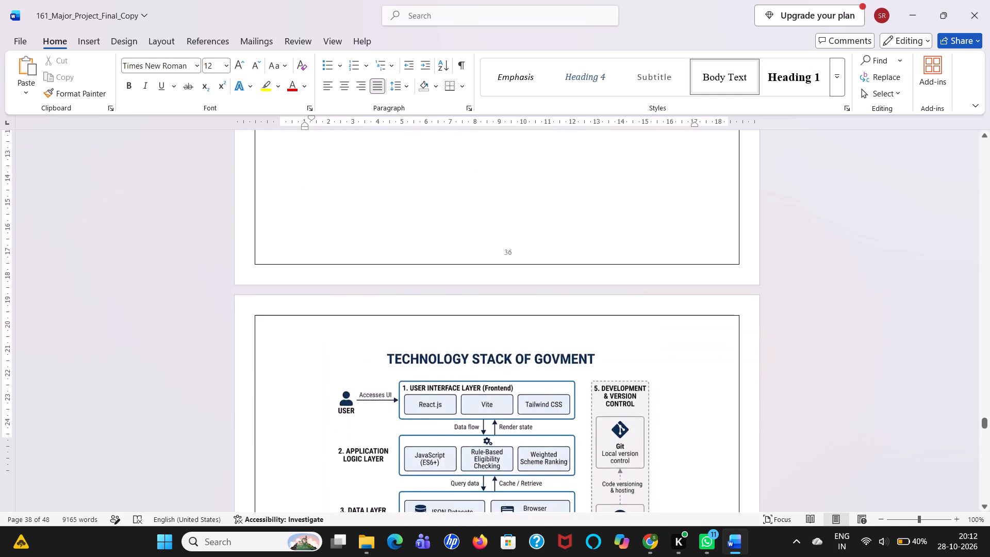
pyautogui.scroll(-1, 313, 357)
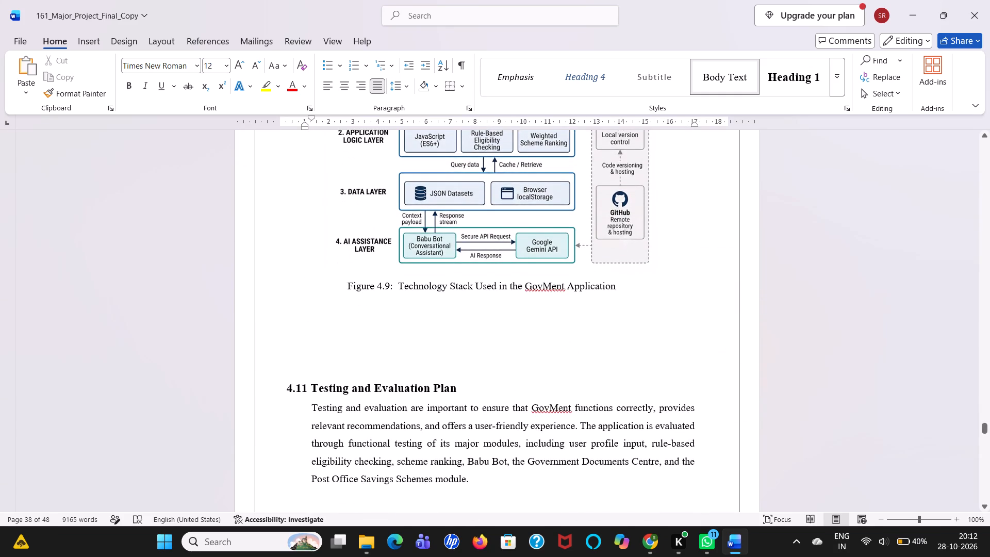
pyautogui.click(280, 374)
pyautogui.press('BackSpace')
pyautogui.press('BackSpace')
pyautogui.press('BackSpace')
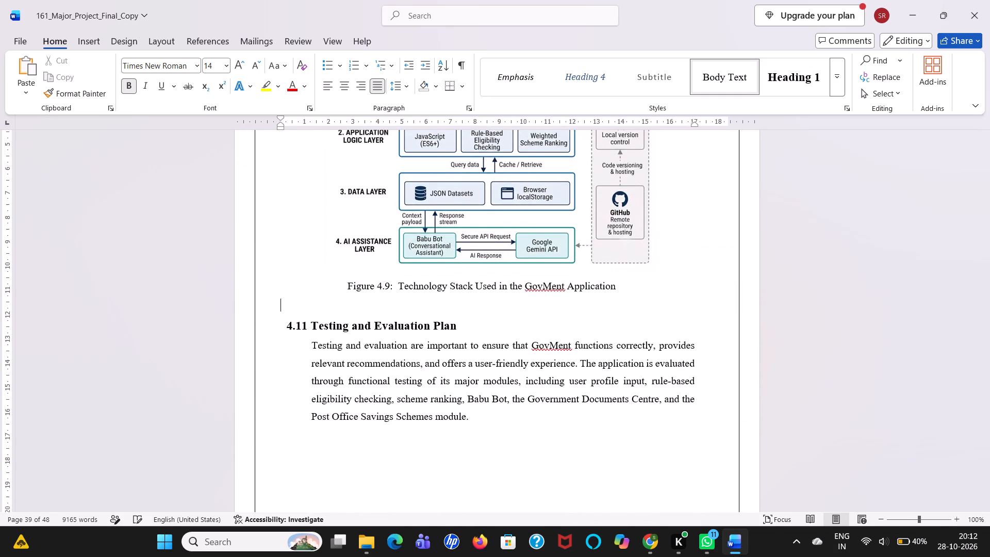
pyautogui.press('BackSpace')
# Delete the blank lines between the paragraph below Figure 4.10 and the 4.12 Privacy and Security heading.
pyautogui.scroll(-5, 280, 374)
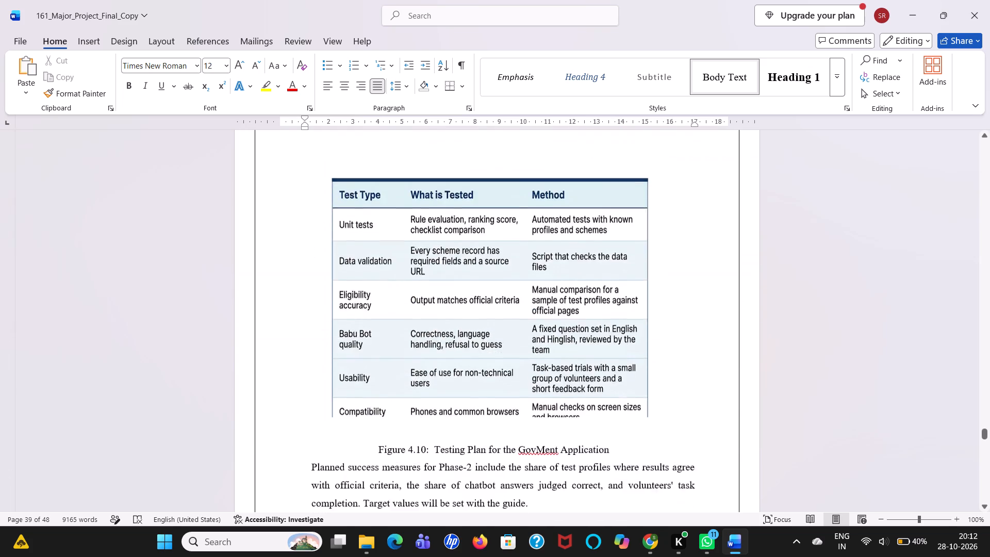
pyautogui.scroll(-2, 280, 374)
pyautogui.click(290, 341)
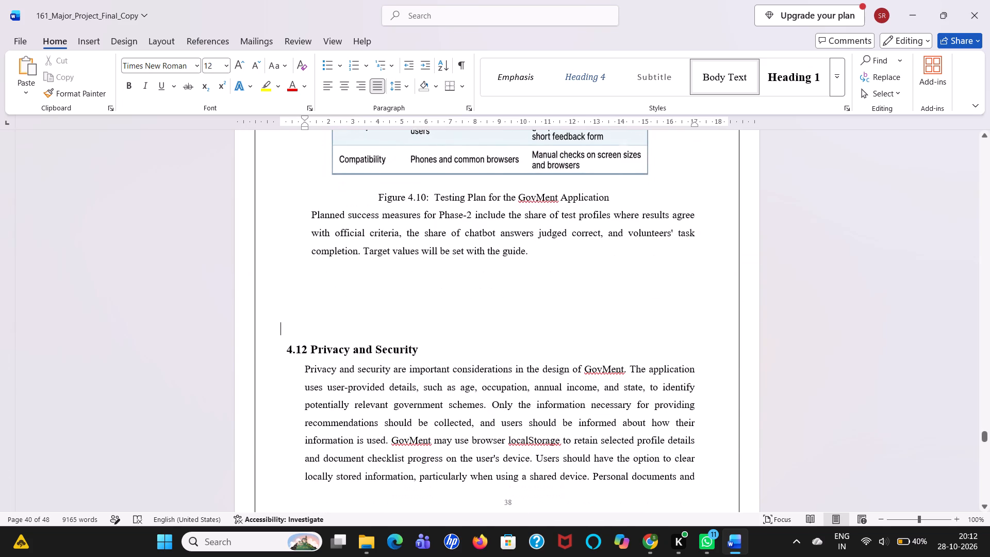
pyautogui.press('BackSpace')
pyautogui.press('BackSpace')
pyautogui.press('BackSpace')
pyautogui.press('BackSpace')
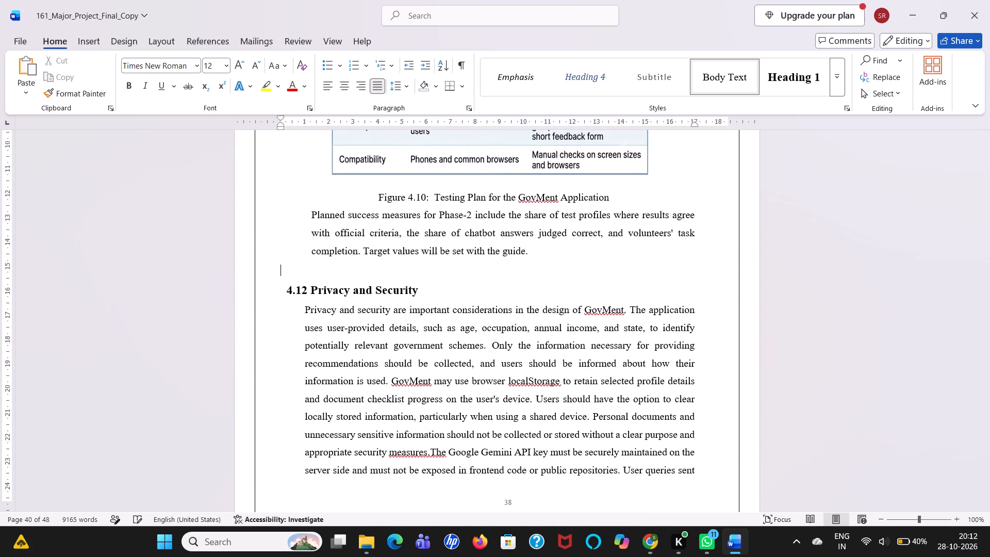
pyautogui.press('BackSpace')
# Delete the blank lines between the end of the Privacy and Security text and the 4.13 Expected Outcomes and Next Steps heading.
pyautogui.scroll(-4, 290, 341)
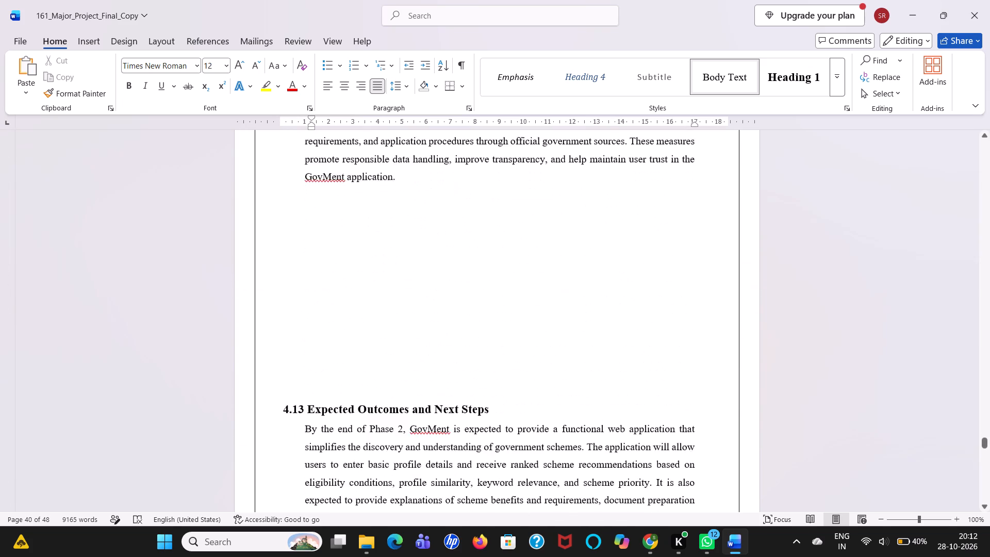
pyautogui.scroll(-1, 290, 341)
pyautogui.click(290, 298)
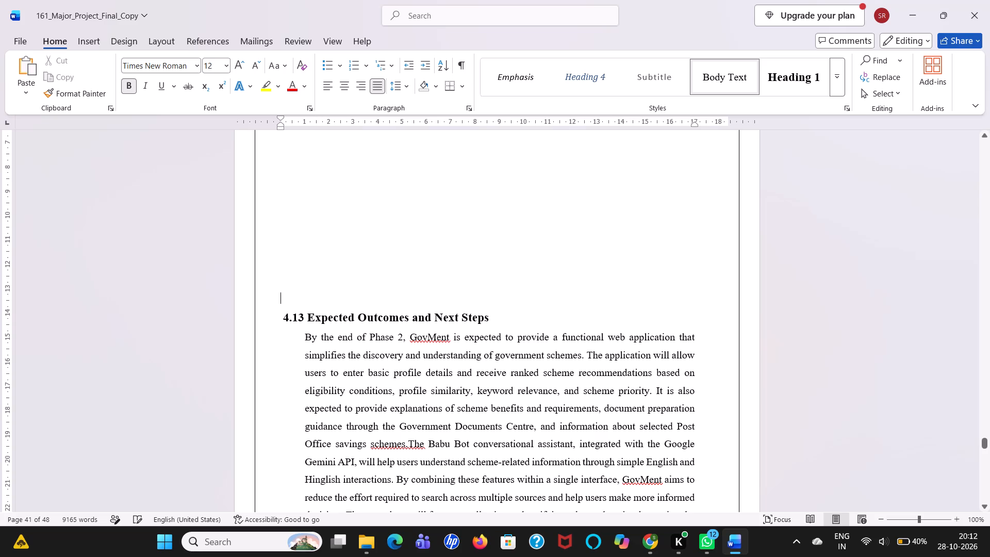
pyautogui.press('BackSpace')
pyautogui.press('BackSpace')
pyautogui.press('BackSpace')
pyautogui.press('BackSpace')
pyautogui.press('BackSpace')
pyautogui.press('BackSpace')
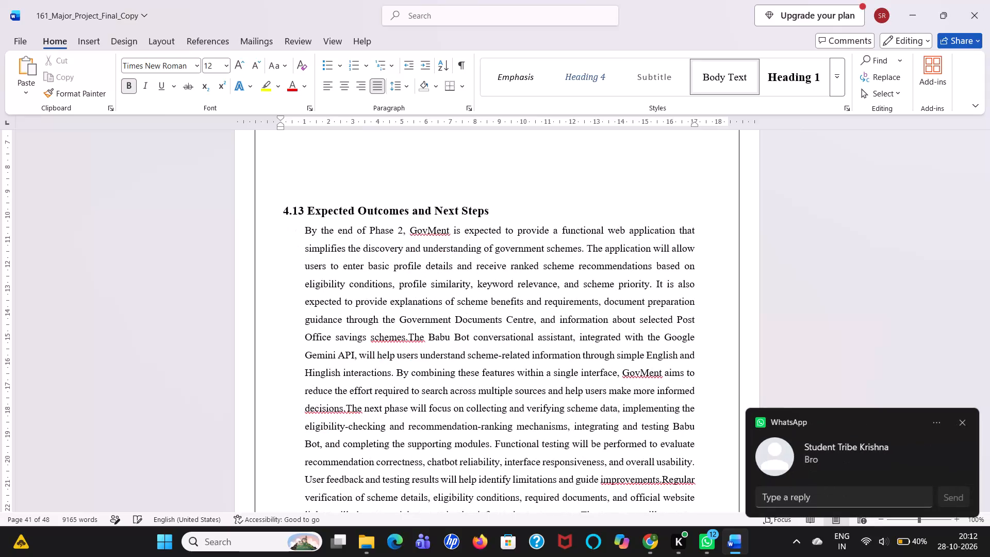
pyautogui.press('BackSpace')
pyautogui.press('BackSpace')
pyautogui.press('BackSpace')
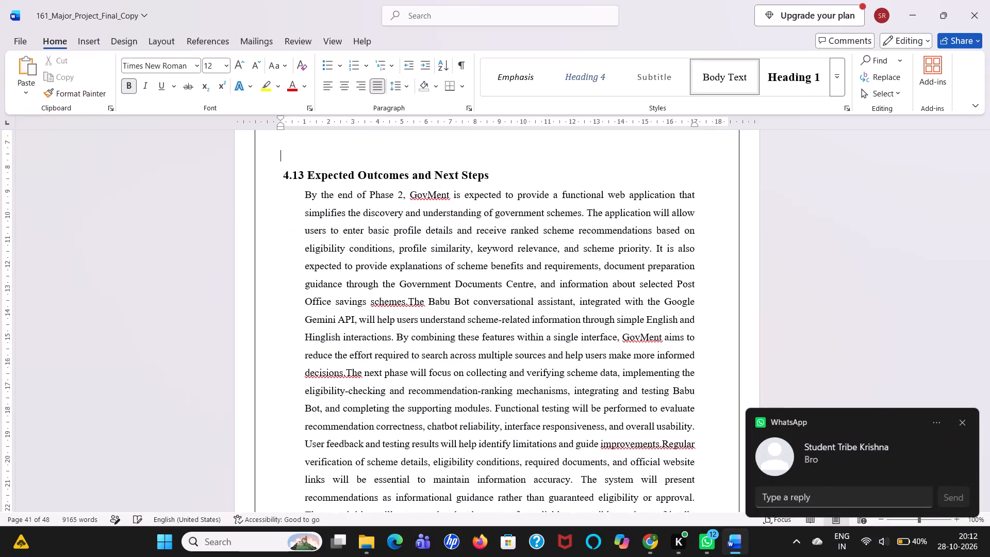
pyautogui.scroll(1, 290, 298)
pyautogui.press('BackSpace')
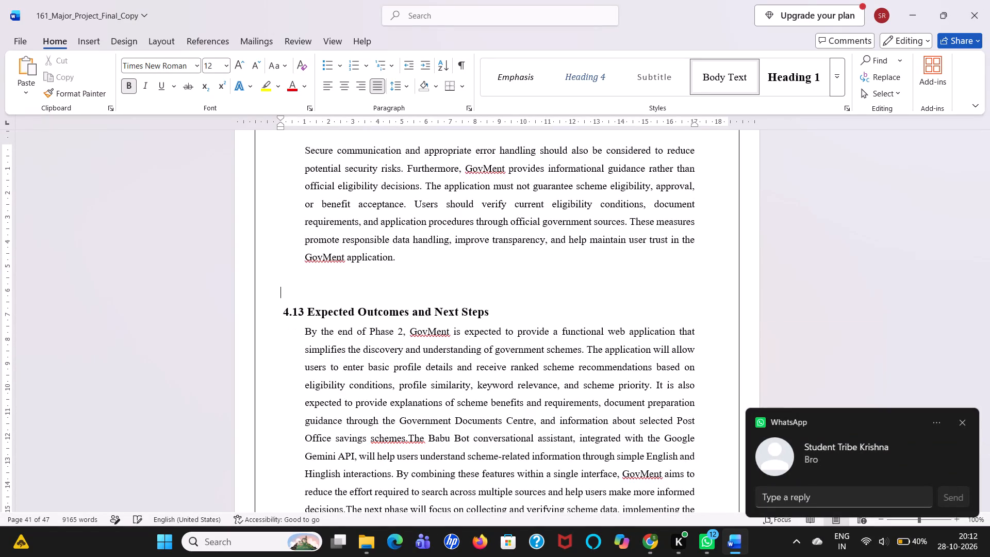
pyautogui.press('BackSpace')
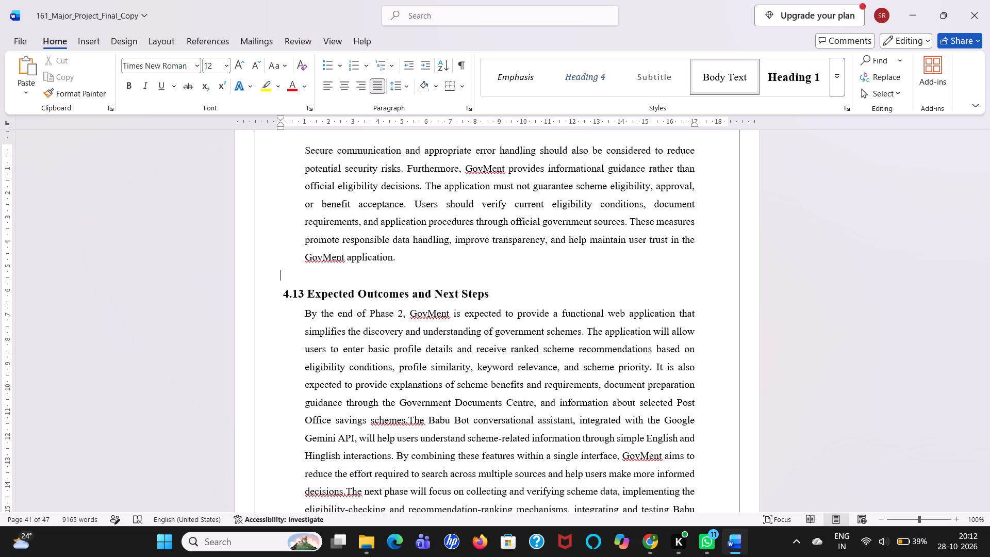
pyautogui.press('BackSpace')
# Delete the blank lines above the 4.14 UML Design Diagrams heading so it starts at the top of its page.
pyautogui.scroll(-1, 290, 298)
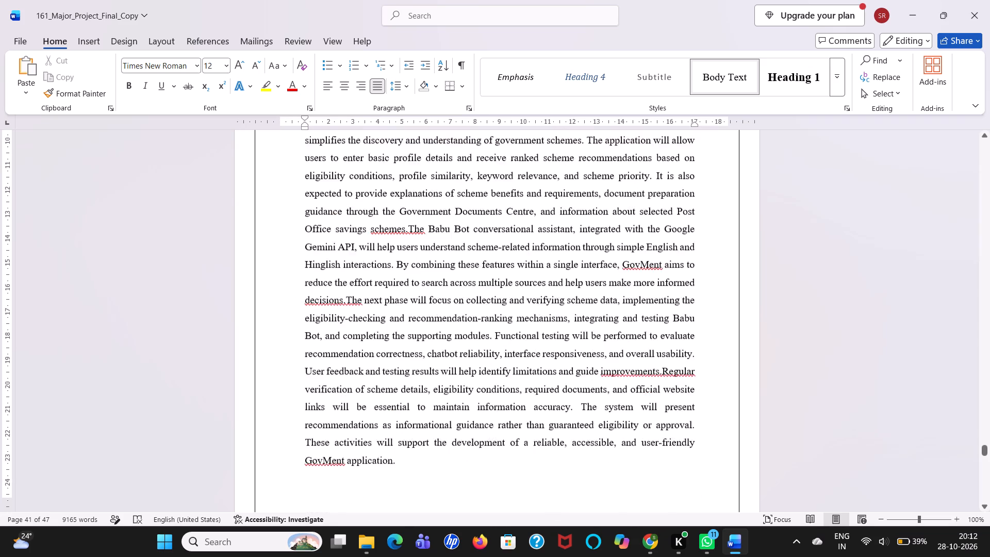
pyautogui.scroll(-2, 290, 298)
pyautogui.scroll(-1, 294, 350)
pyautogui.click(295, 352)
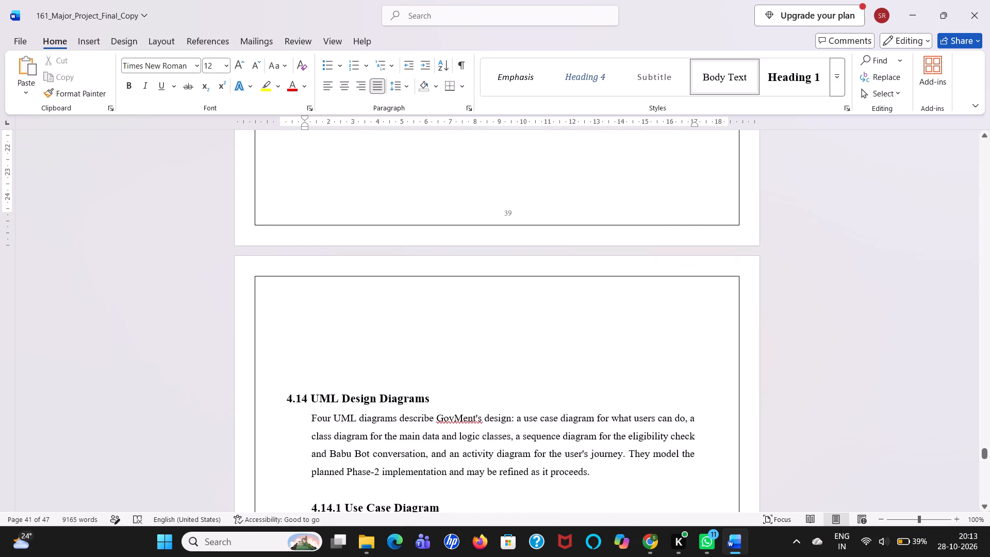
pyautogui.press('BackSpace')
pyautogui.press('Down')
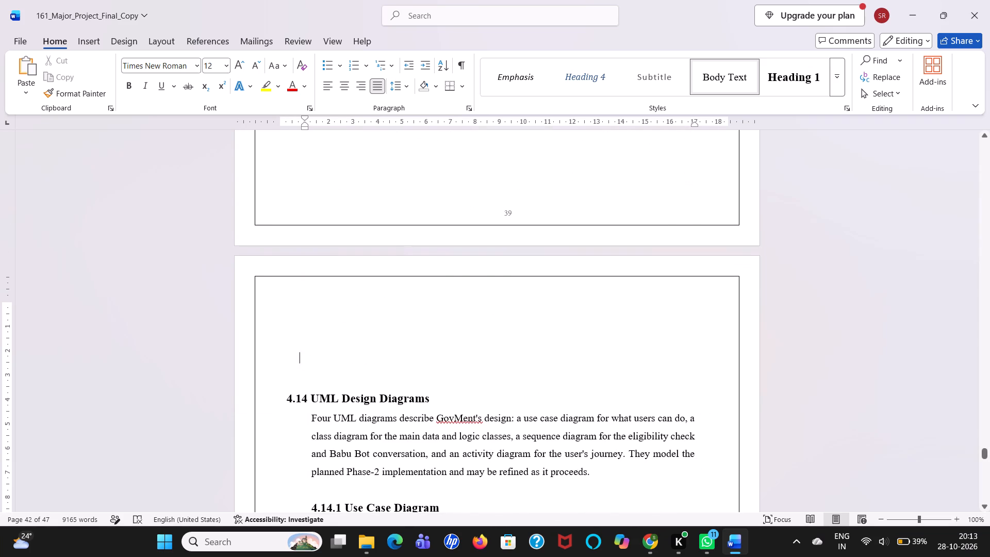
pyautogui.press('Down')
pyautogui.press('BackSpace')
pyautogui.press('BackSpace')
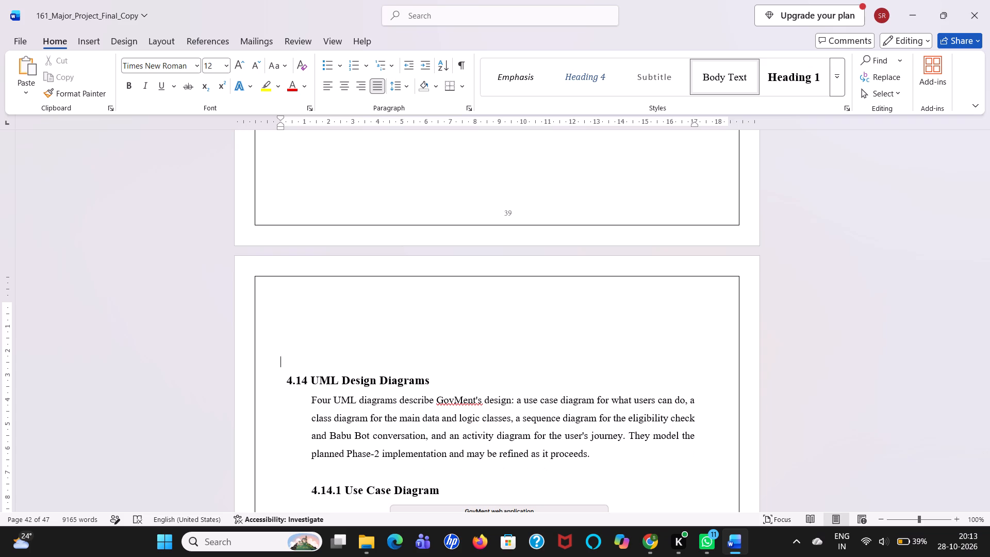
pyautogui.press('BackSpace')
pyautogui.press('BackSpace')
pyautogui.press('BackSpace')
pyautogui.press('BackSpace')
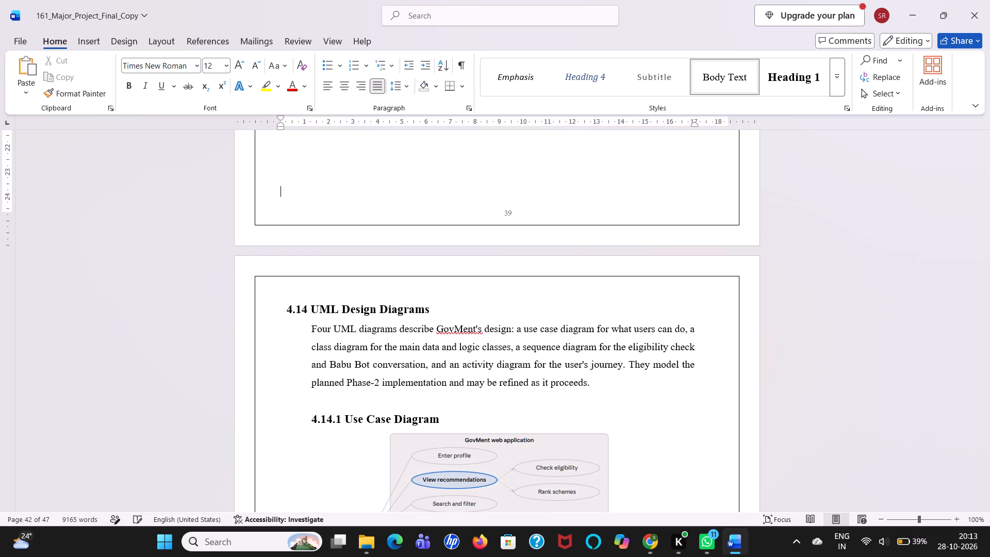
# Insert two blank lines above the 4.14.2 Class Diagram heading to move it onto the page with its diagram.
pyautogui.scroll(-3, 295, 352)
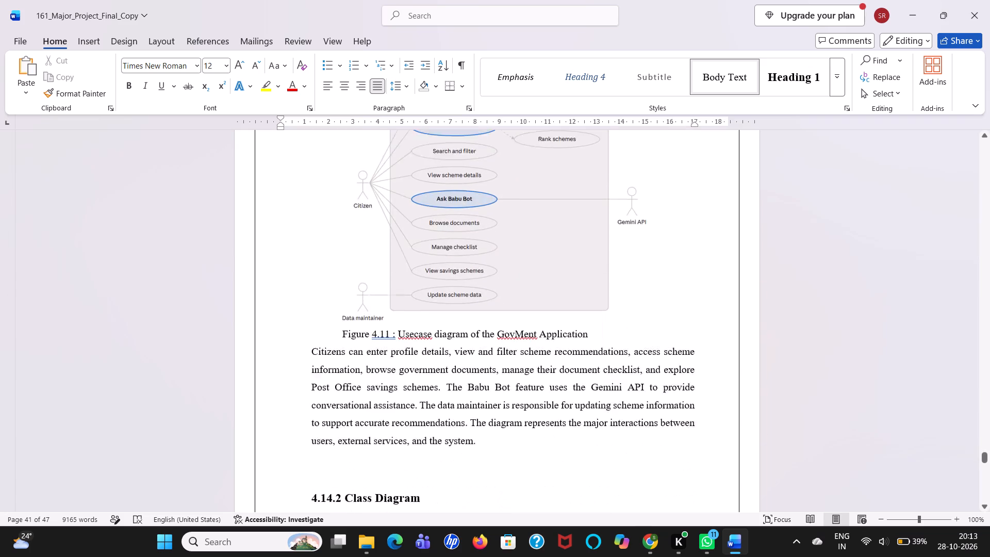
pyautogui.scroll(-2, 295, 352)
pyautogui.click(322, 235)
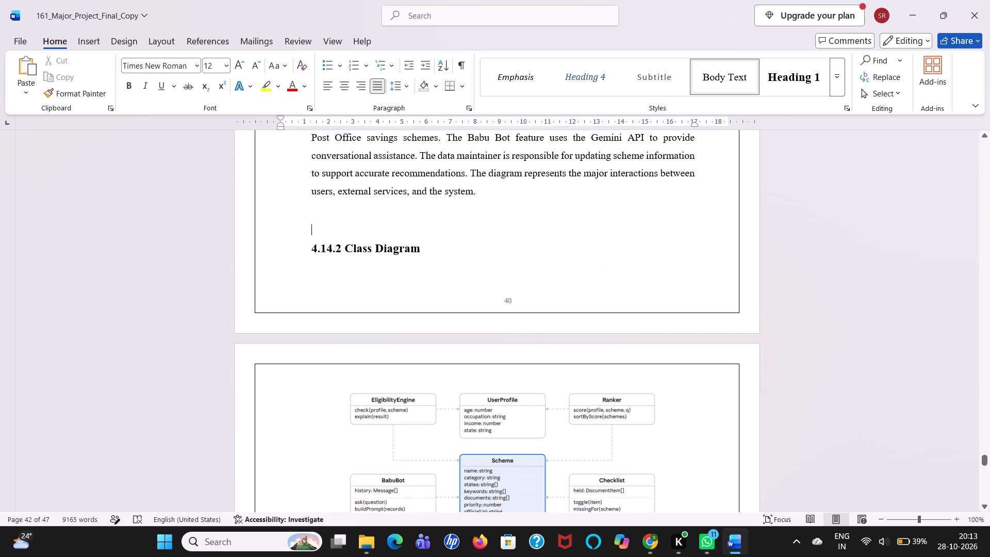
pyautogui.press('Return')
pyautogui.press('Return')
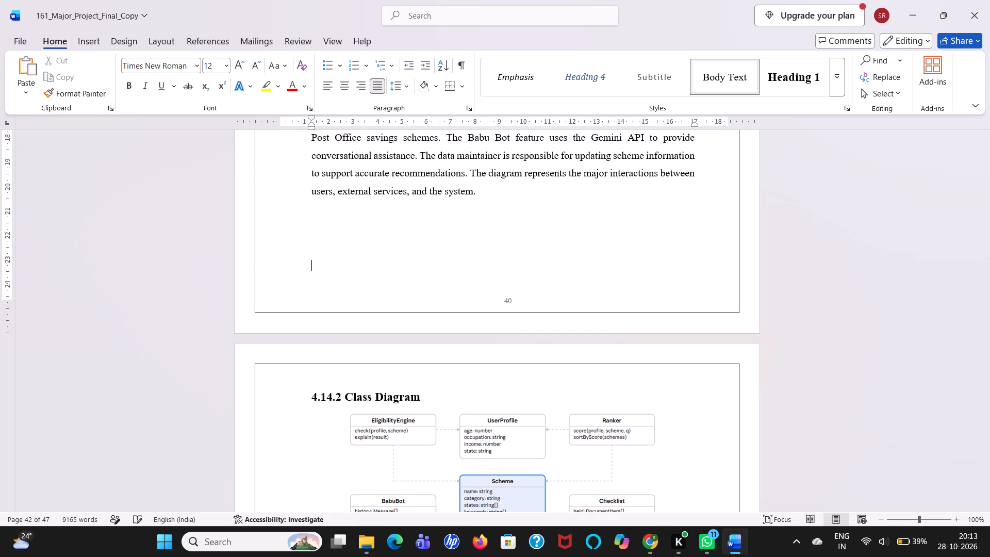
# Delete the blank lines between the class diagram description and the 4.14.3 Activity Diagram heading.
pyautogui.scroll(-4, 322, 235)
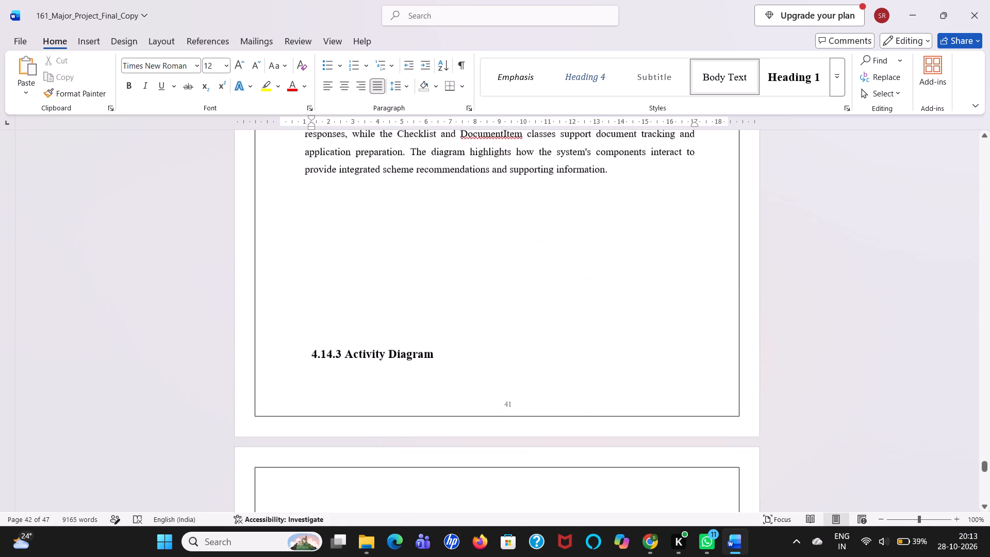
pyautogui.click(315, 329)
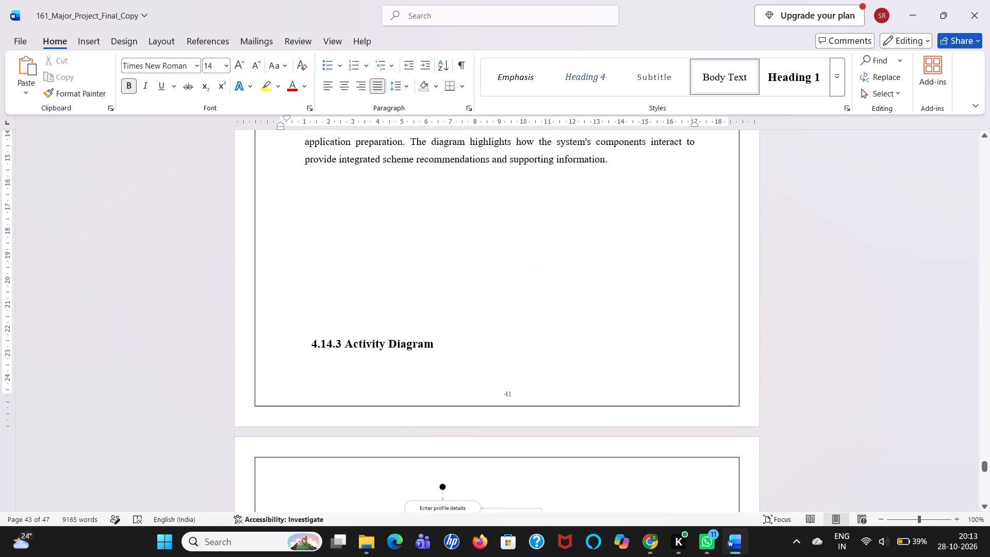
pyautogui.press('BackSpace')
pyautogui.press('BackSpace')
pyautogui.press('BackSpace')
pyautogui.press('BackSpace')
pyautogui.press('BackSpace')
pyautogui.press('BackSpace')
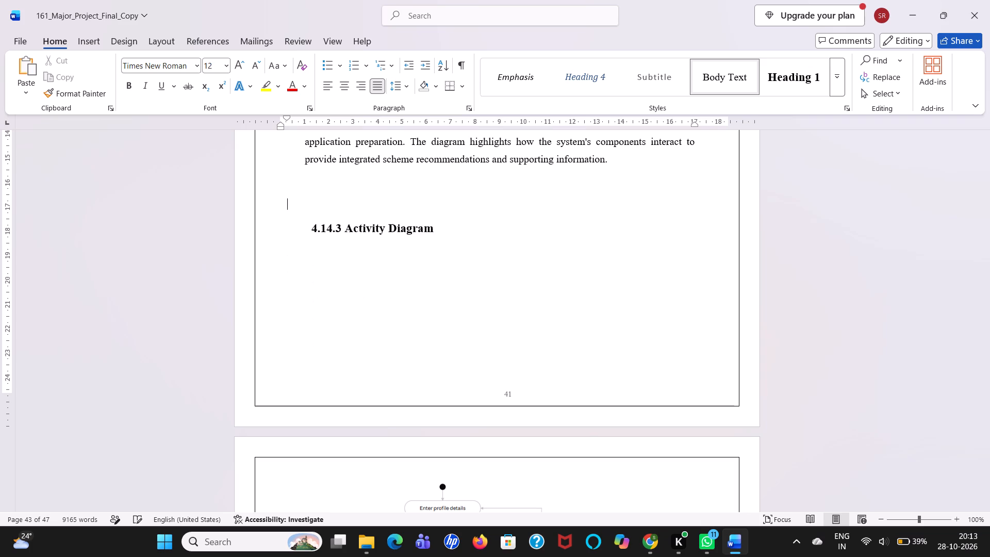
pyautogui.press('BackSpace')
pyautogui.press('BackSpace')
pyautogui.press('BackSpace')
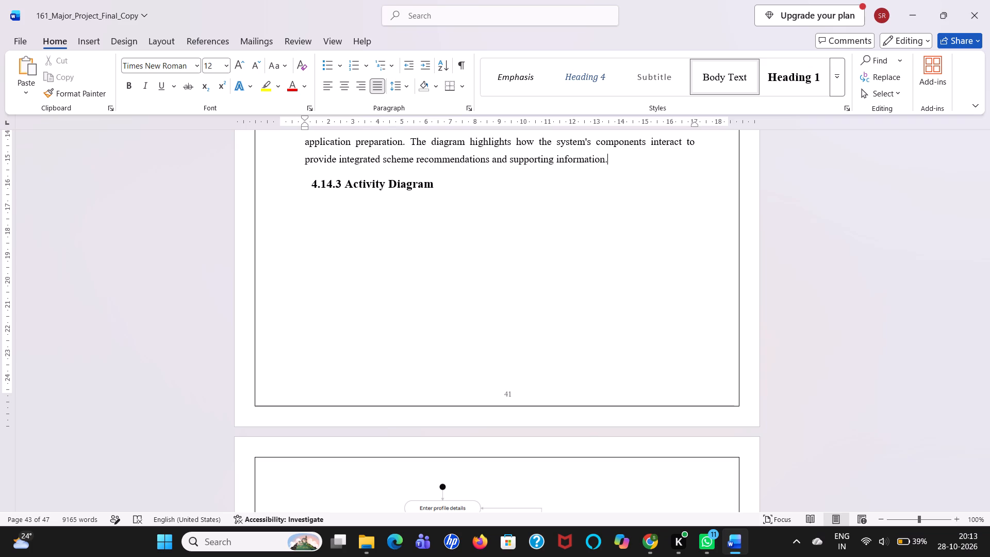
# Review the page layout of section 4.14, checking how the headings and UML diagrams fall across the pages.
pyautogui.scroll(-1, 315, 329)
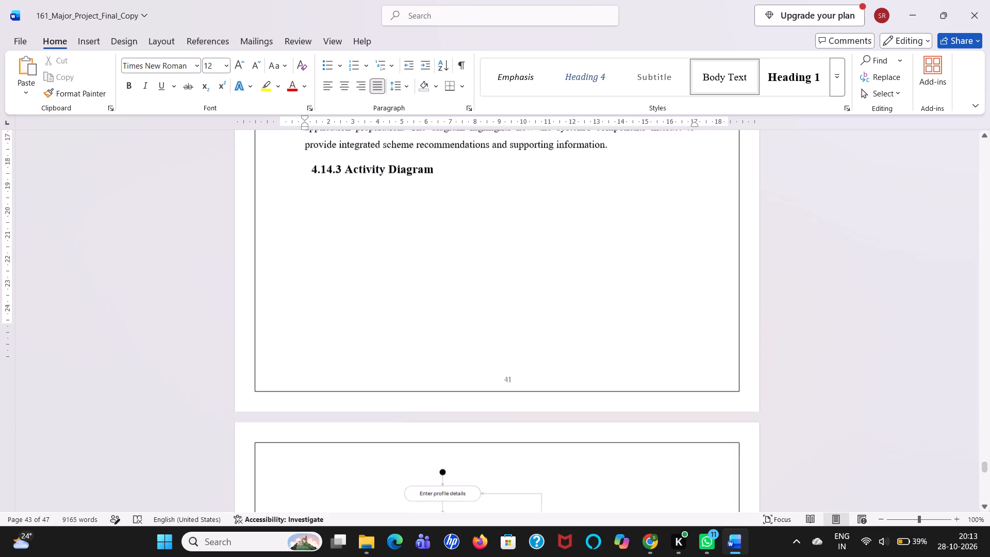
pyautogui.scroll(-1, 315, 329)
pyautogui.scroll(1, 315, 329)
pyautogui.scroll(-2, 315, 329)
pyautogui.scroll(2, 315, 329)
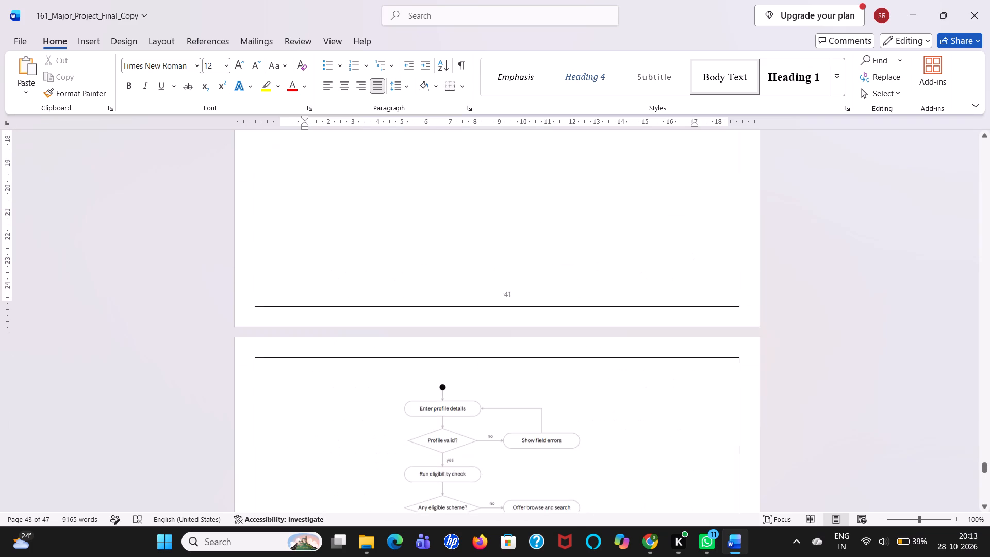
pyautogui.scroll(1, 315, 332)
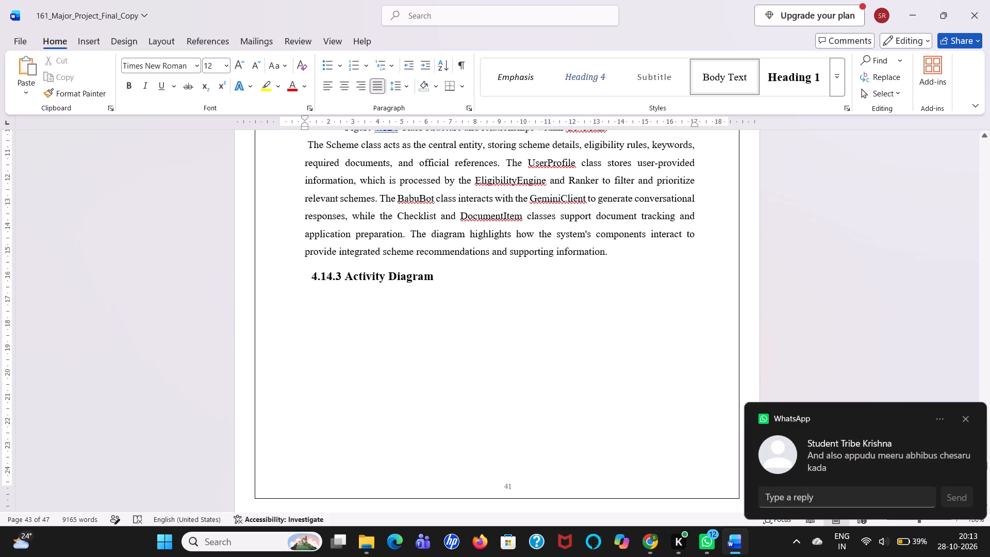
pyautogui.click(619, 251)
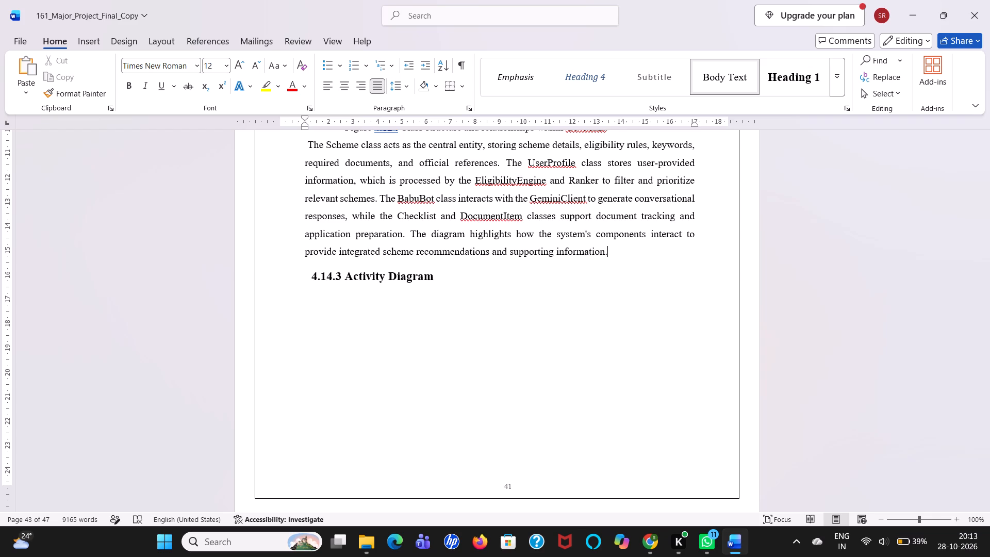
pyautogui.scroll(-4, 487, 362)
pyautogui.scroll(2, 487, 362)
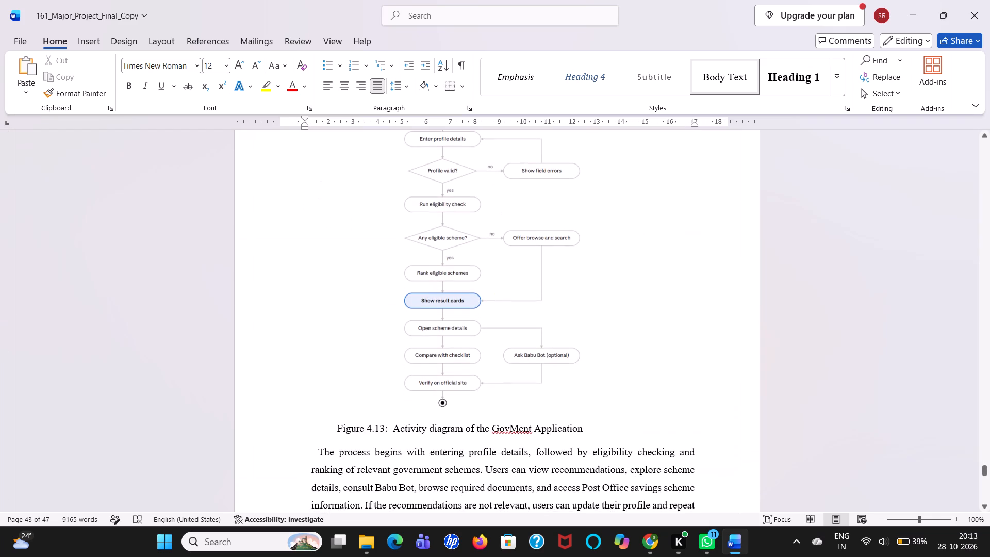
pyautogui.scroll(3, 487, 362)
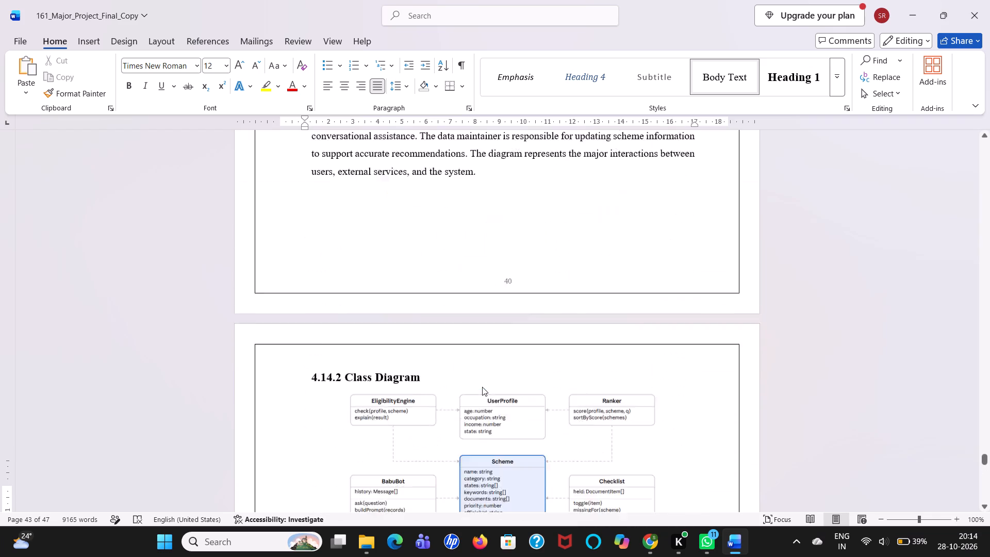
pyautogui.scroll(3, 482, 387)
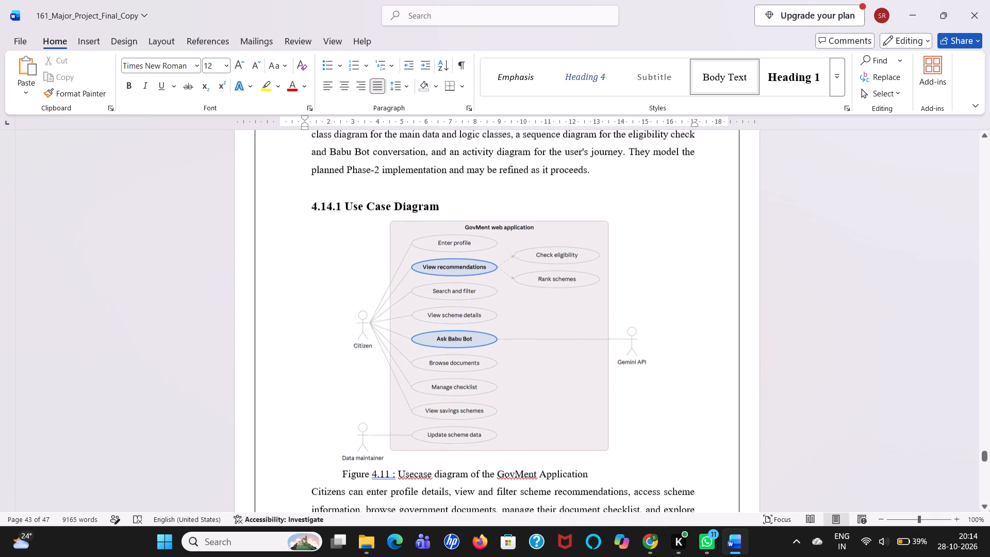
pyautogui.scroll(2, 482, 387)
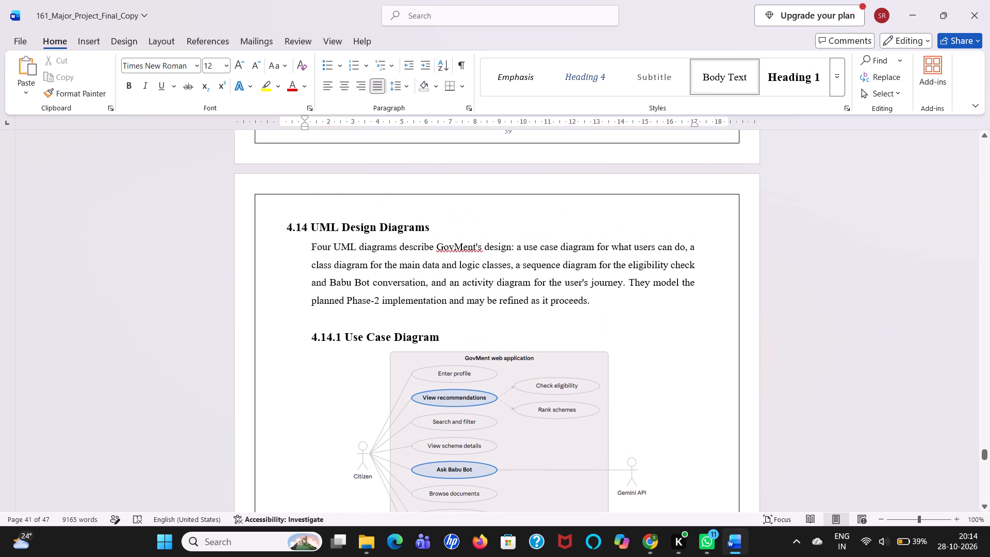
pyautogui.scroll(-7, 482, 387)
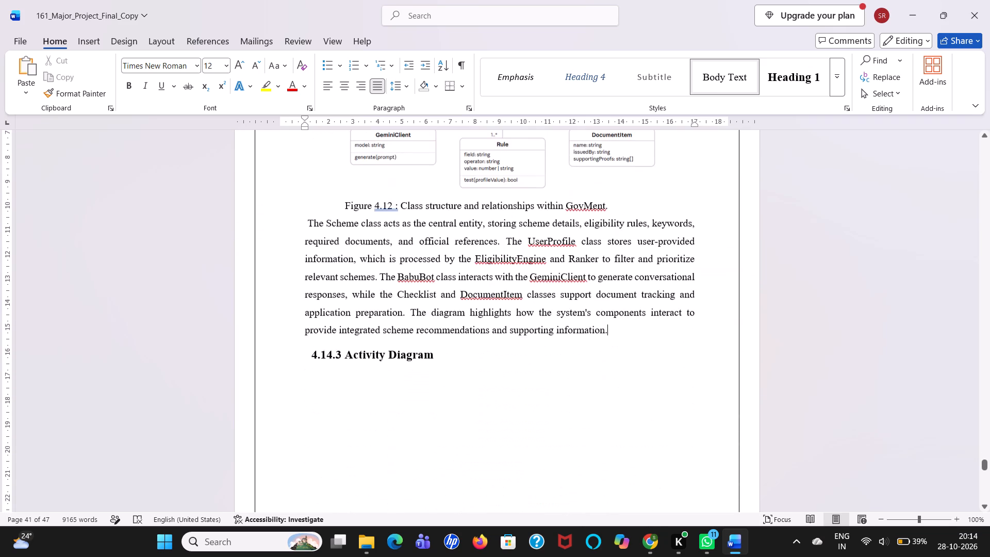
pyautogui.scroll(-1, 486, 385)
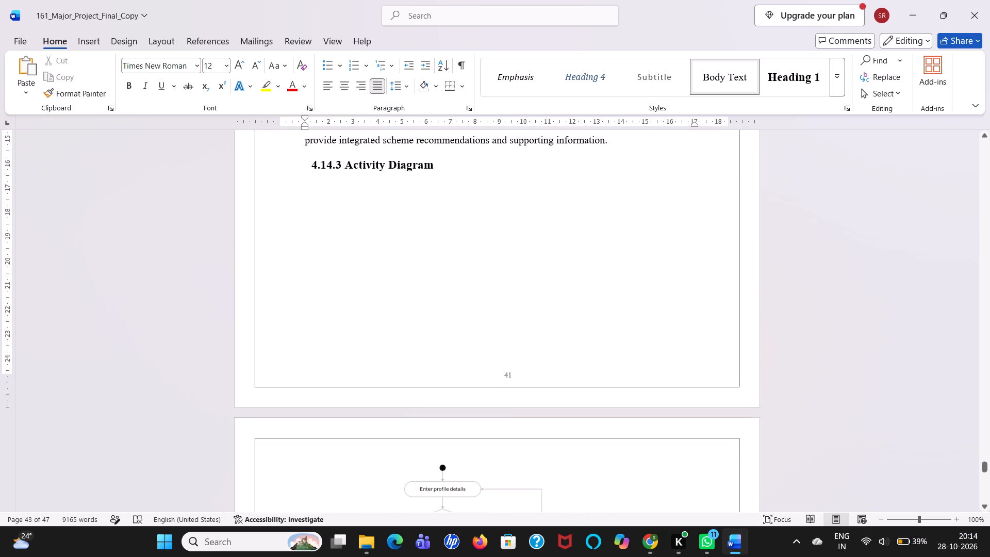
# Insert eleven blank lines above the 4.14.3 Activity Diagram heading to move it onto the page with its diagram.
pyautogui.click(613, 142)
pyautogui.press('Return')
pyautogui.press('Return')
pyautogui.press('Return')
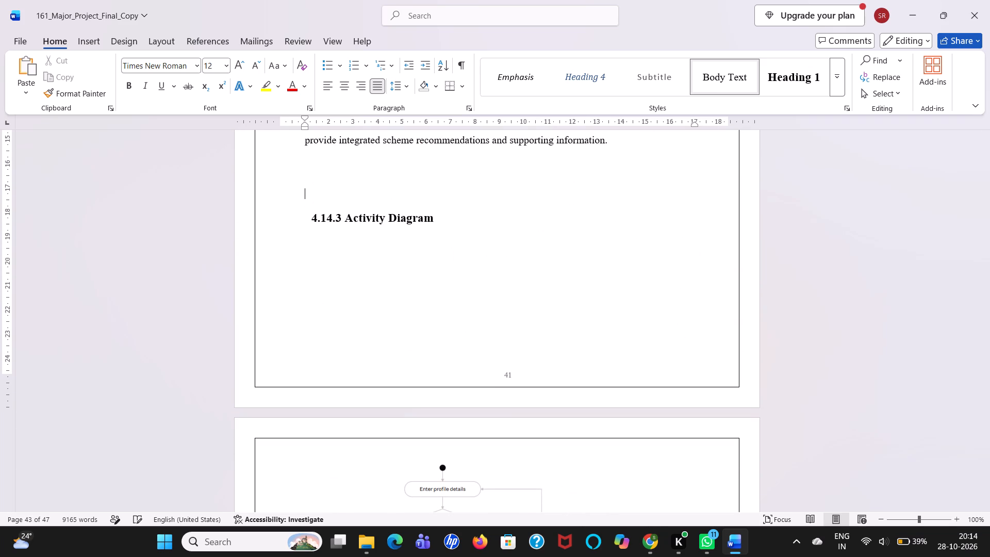
pyautogui.press('Return')
pyautogui.press('Return')
pyautogui.press('Return')
pyautogui.press('Return')
pyautogui.press('Return')
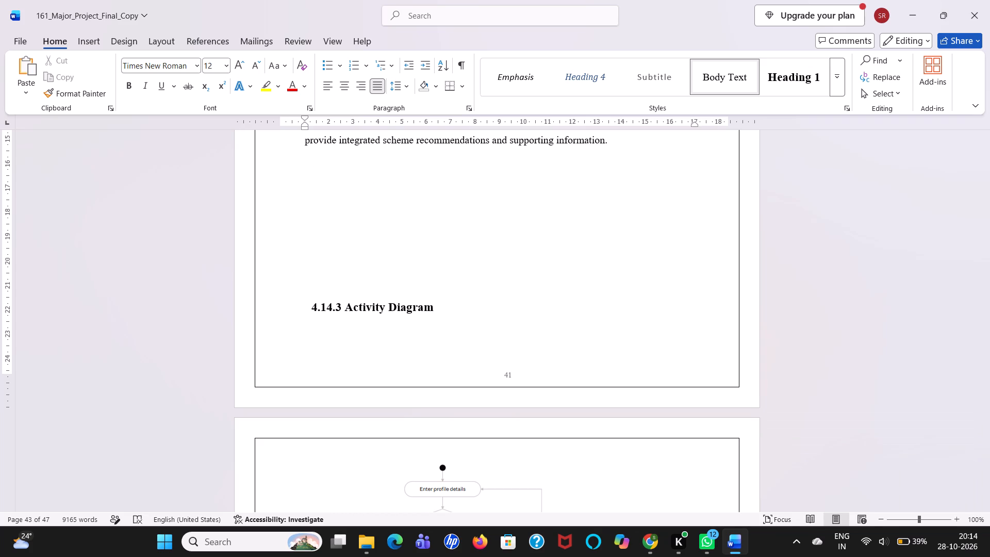
pyautogui.press('Return')
pyautogui.press('Return')
pyautogui.press('Return')
pyautogui.scroll(-2, 613, 142)
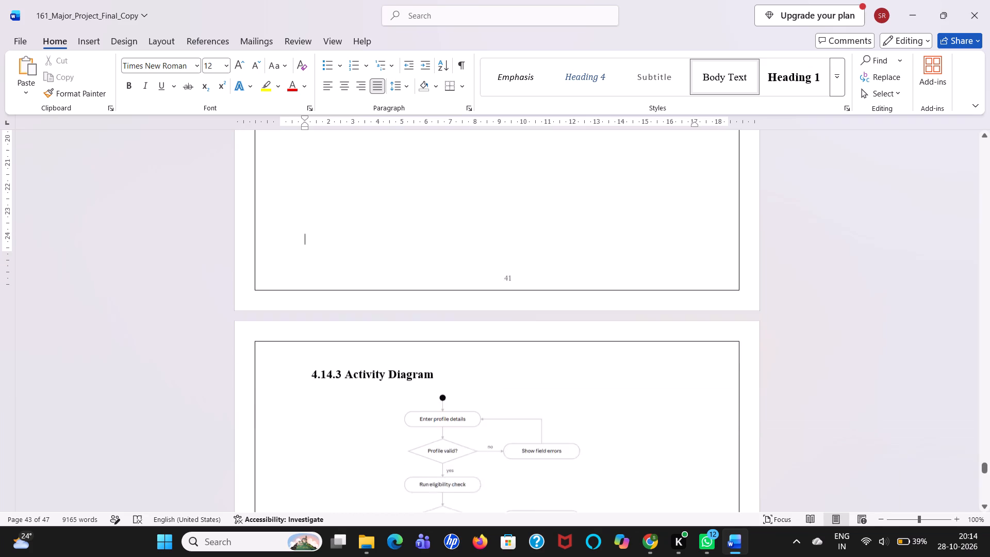
# Insert three blank lines above the REFERENCES heading so it starts on a new page with its reference list.
pyautogui.scroll(-3, 613, 142)
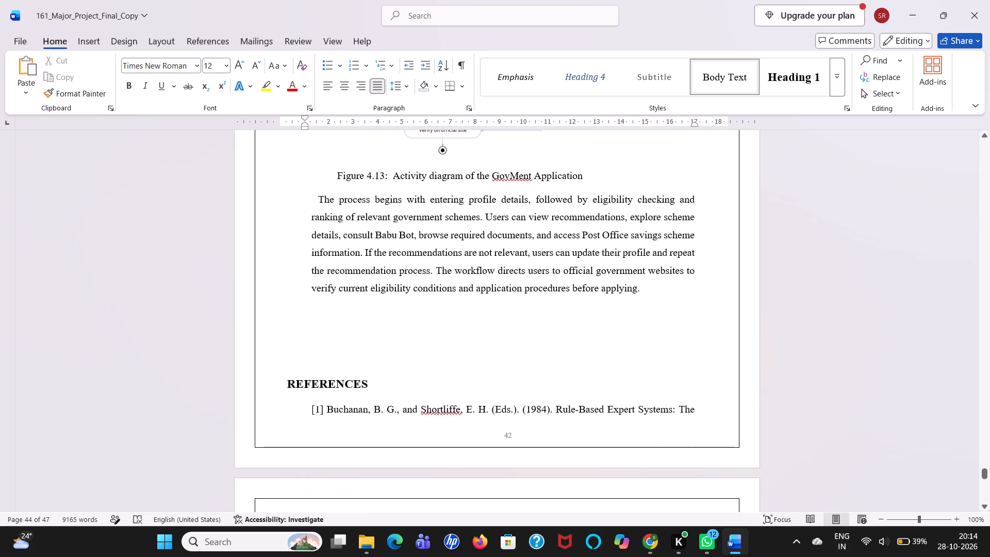
pyautogui.click(357, 348)
pyautogui.press('Return')
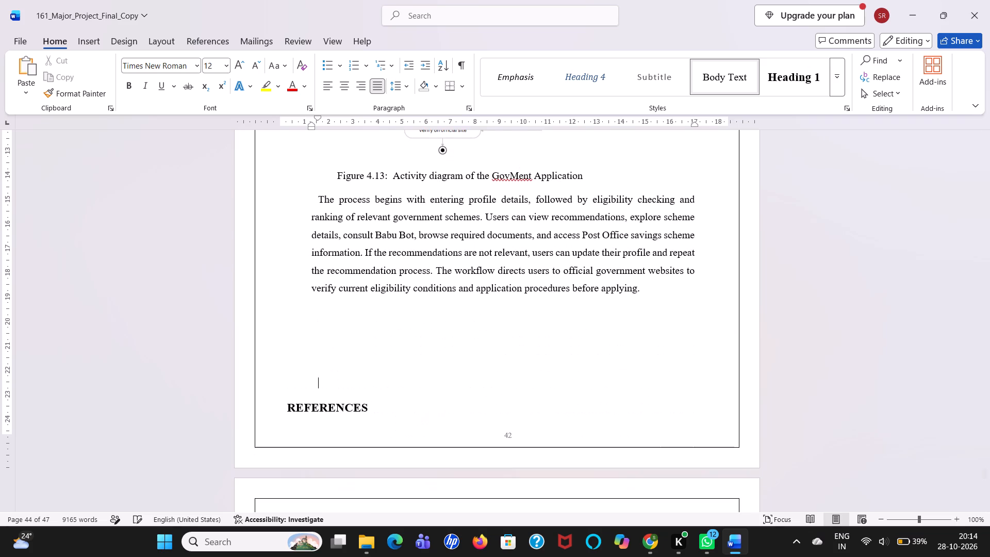
pyautogui.press('Return')
pyautogui.press('Return')
pyautogui.scroll(-1, 357, 348)
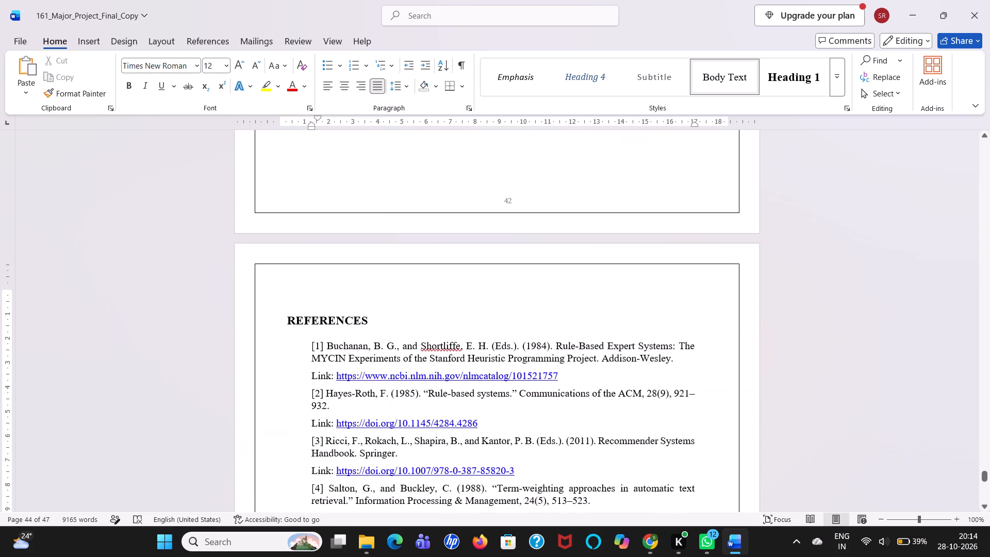
# Review the page layout of the reference list and back through the sections and figures of Chapter 4.
pyautogui.scroll(-4, 523, 286)
pyautogui.scroll(1, 523, 286)
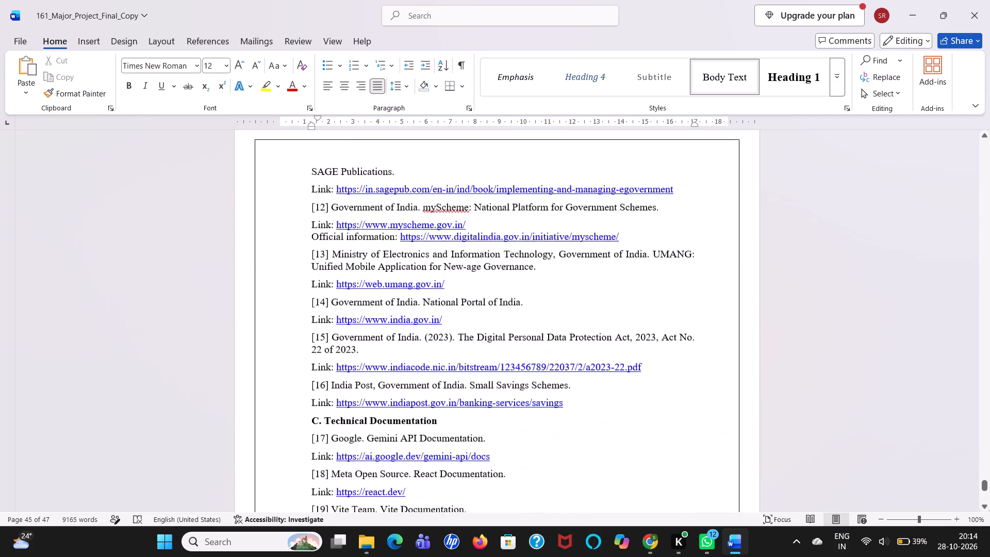
pyautogui.scroll(4, 523, 286)
pyautogui.rightClick(523, 286)
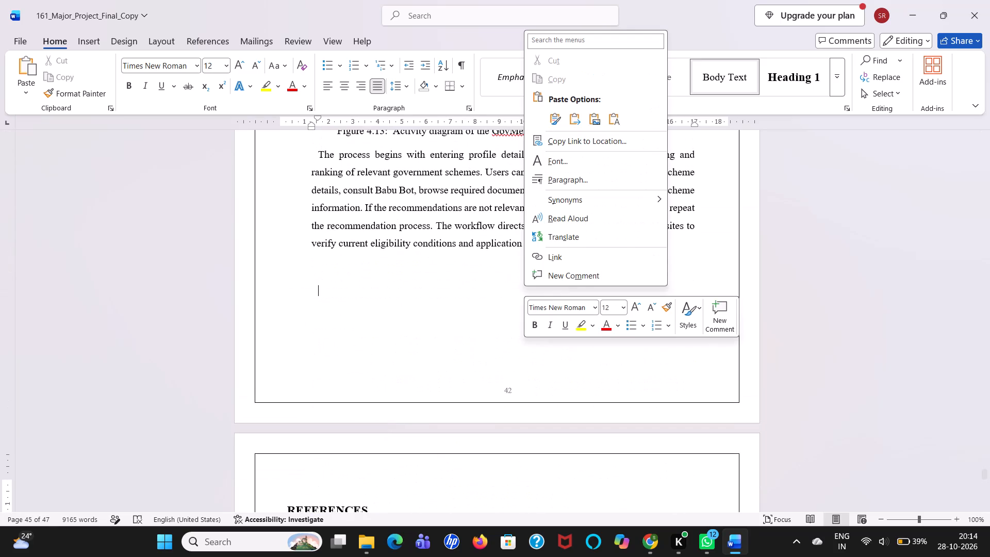
pyautogui.click(894, 290)
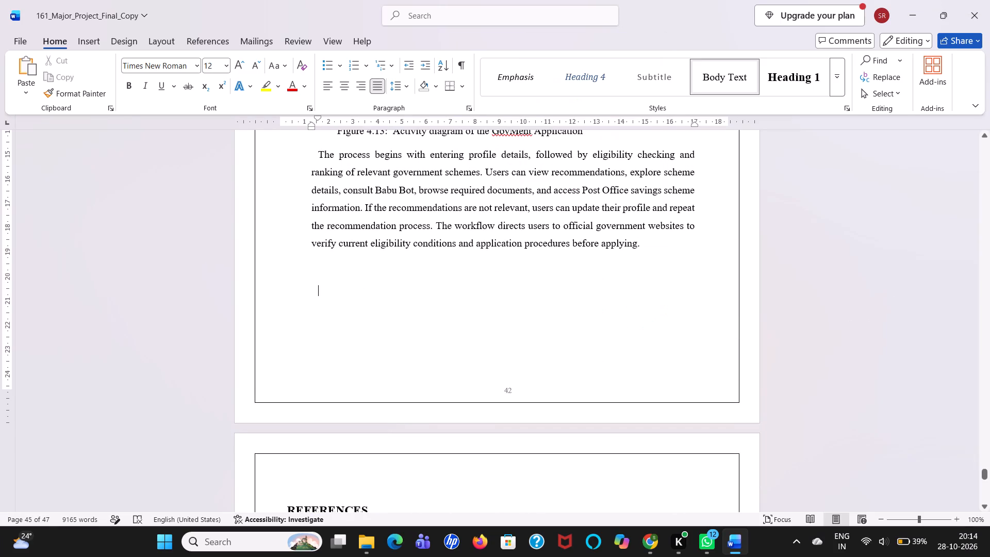
pyautogui.scroll(11, 619, 333)
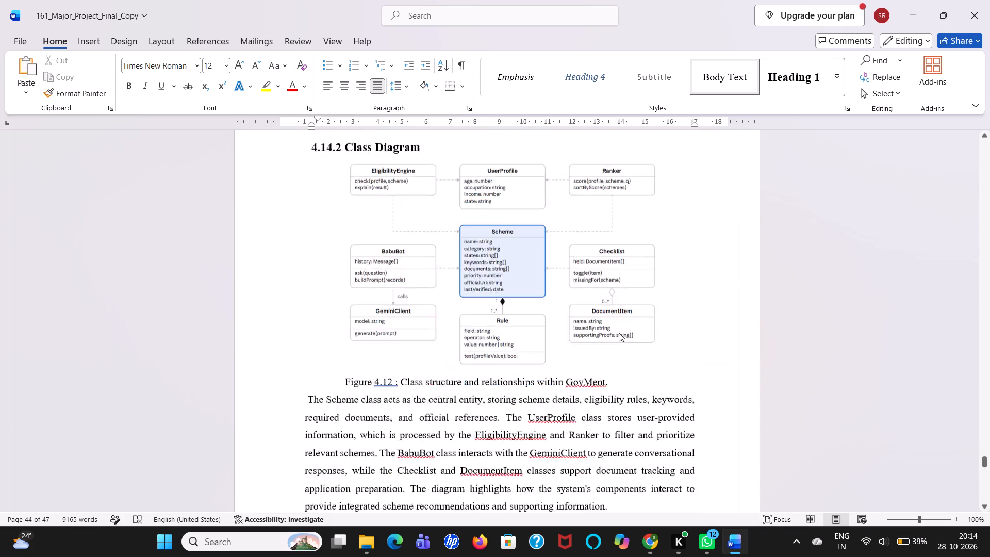
pyautogui.scroll(19, 619, 333)
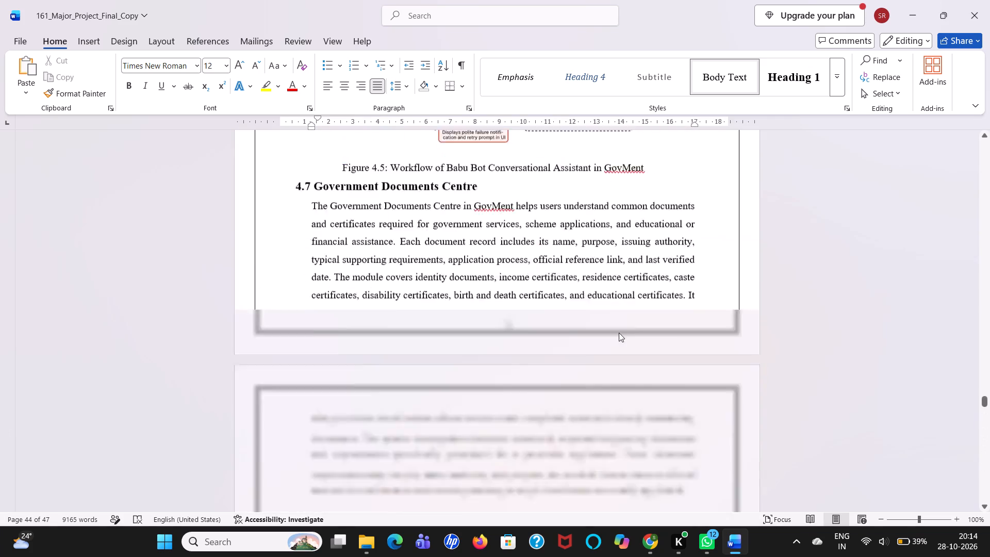
# Review the page layout of Chapter 3 Literature Survey, checking how its headings and paragraphs fall across the pages.
pyautogui.scroll(8, 619, 333)
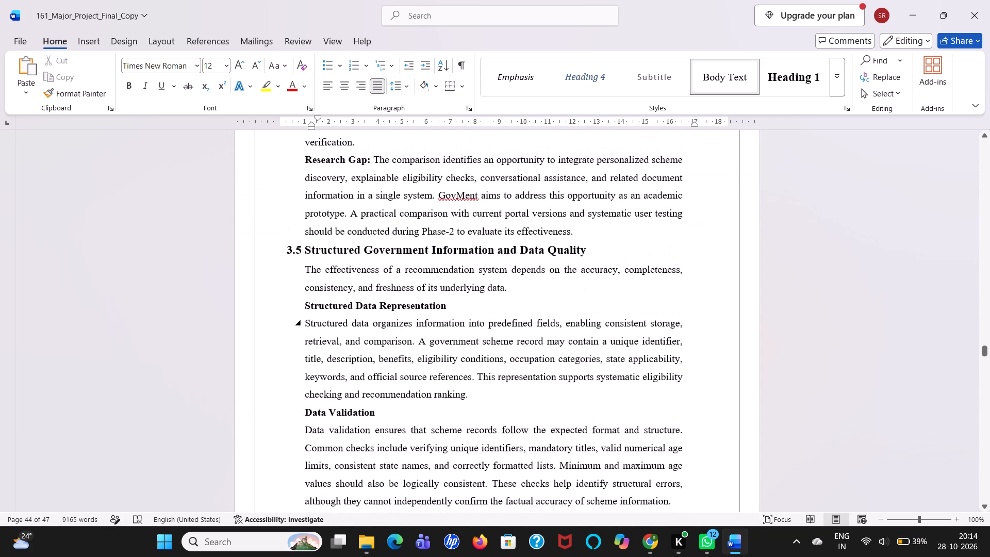
pyautogui.scroll(11, 619, 333)
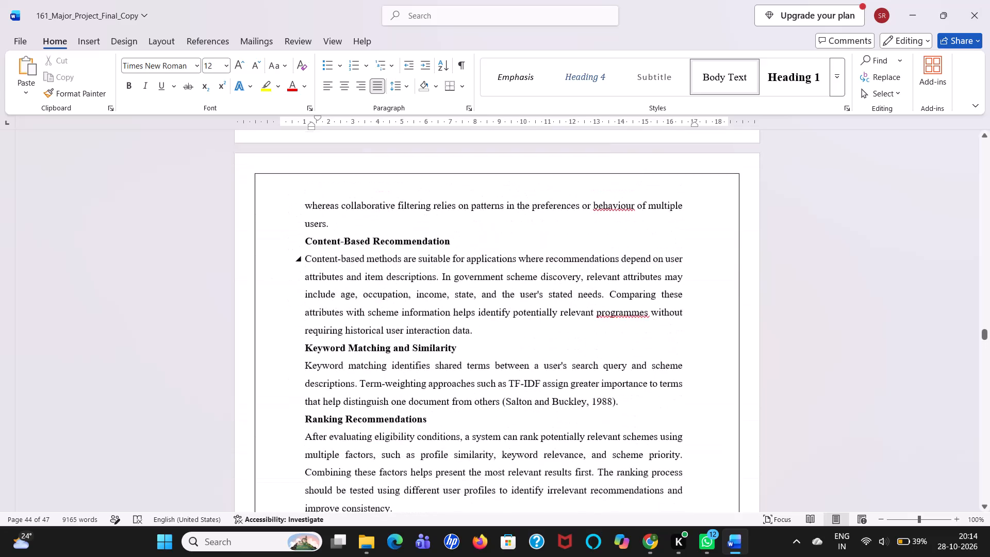
pyautogui.scroll(4, 619, 333)
pyautogui.scroll(-3, 619, 333)
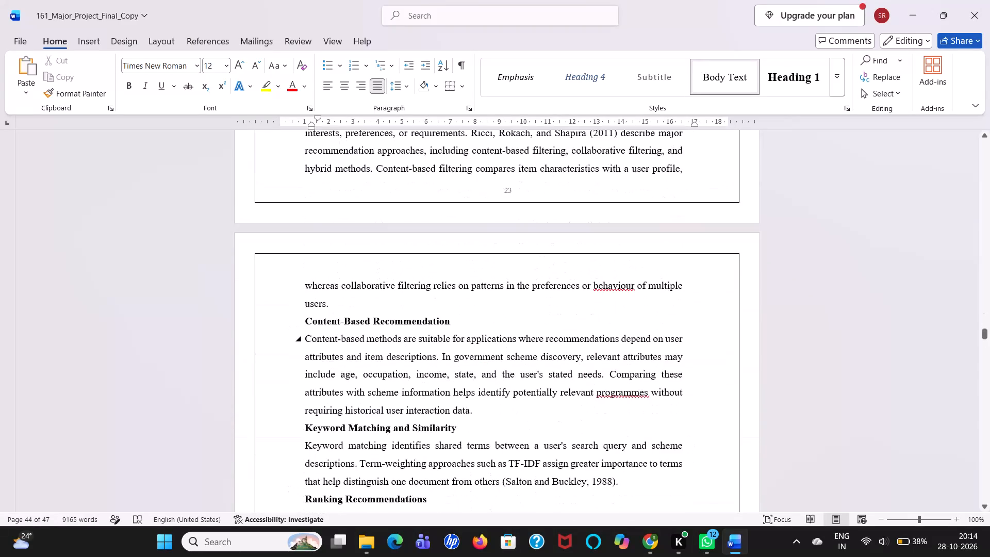
pyautogui.scroll(-1, 619, 333)
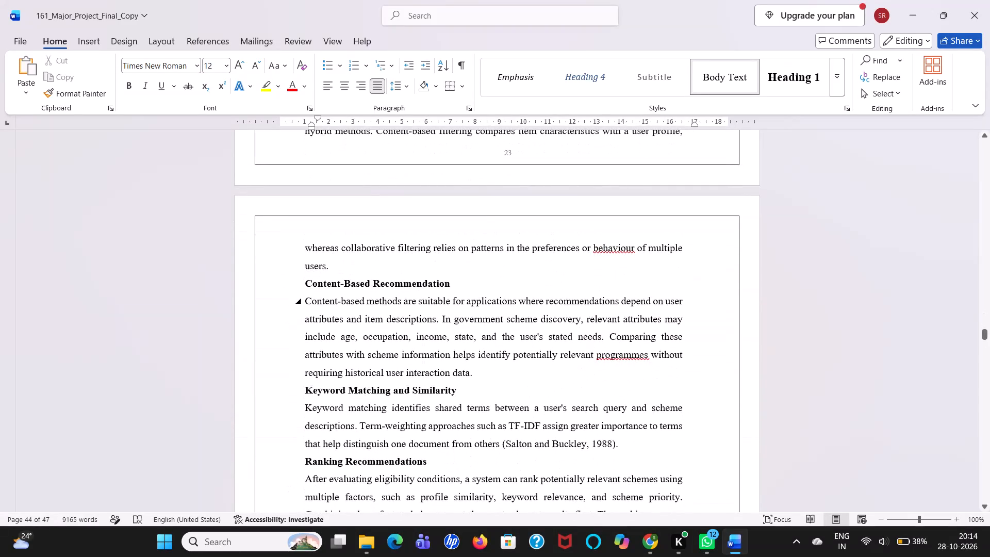
pyautogui.scroll(5, 619, 333)
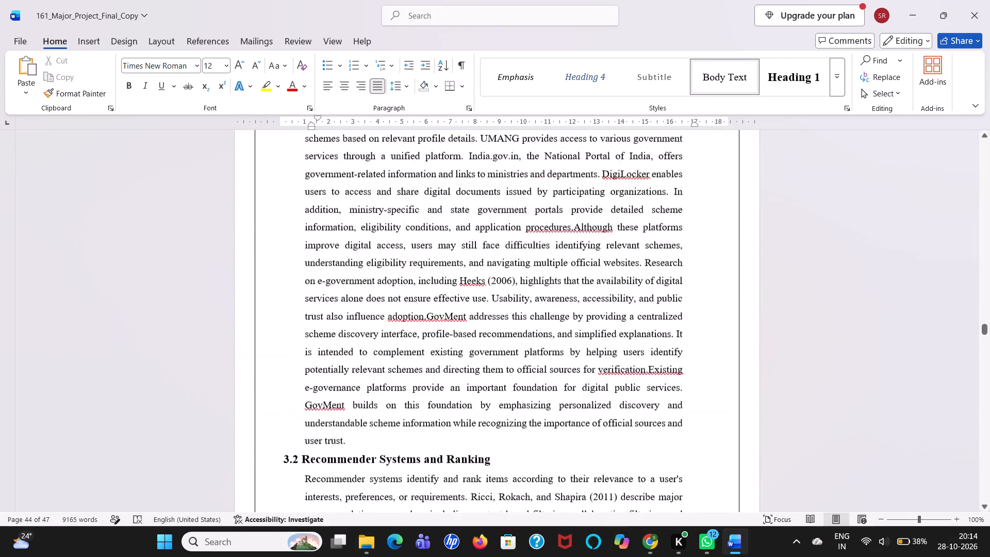
pyautogui.scroll(3, 619, 333)
pyautogui.scroll(-1, 619, 333)
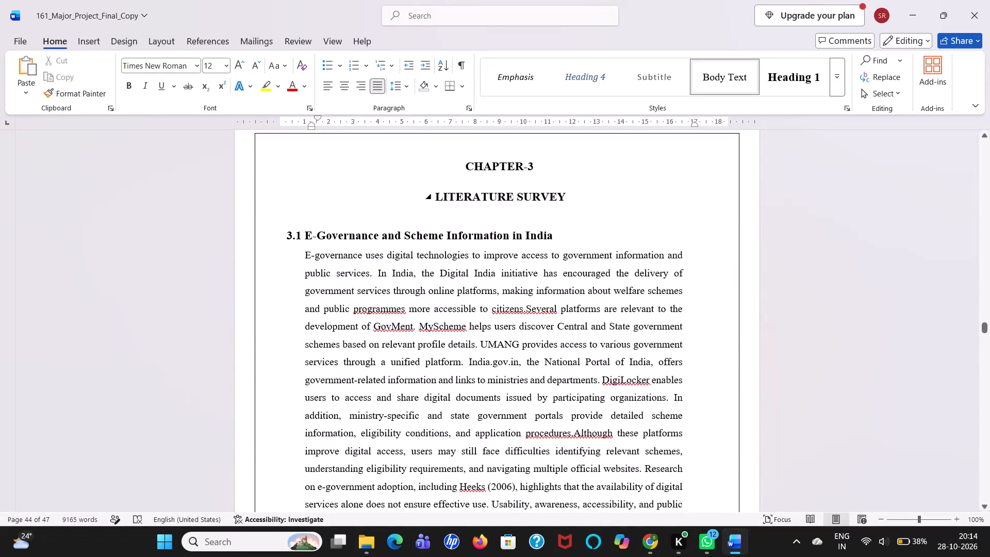
# Copy the CHAPTER-3 title line and paste it into the blank line above the REFERENCES heading.
pyautogui.moveTo(573, 198); pyautogui.dragTo(443, 172)
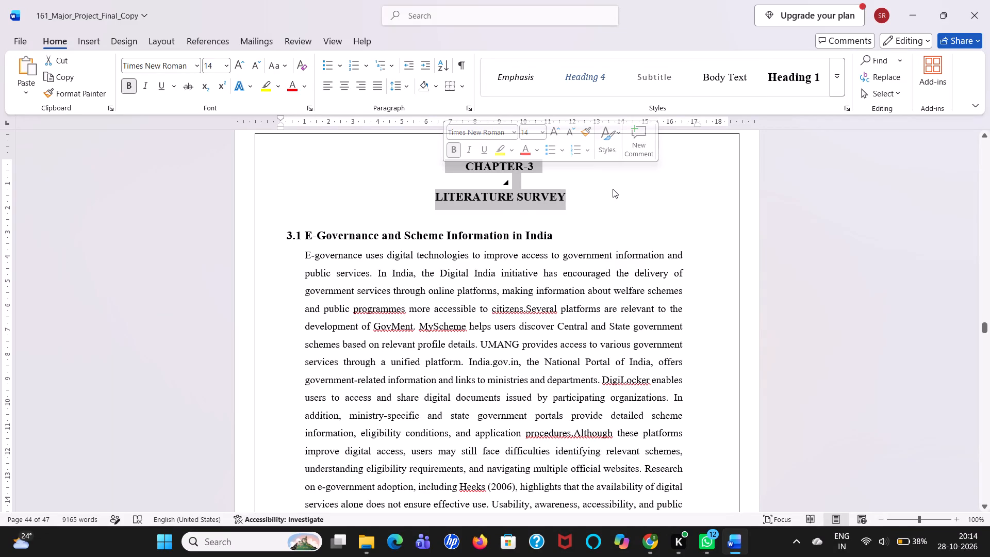
pyautogui.click(613, 189)
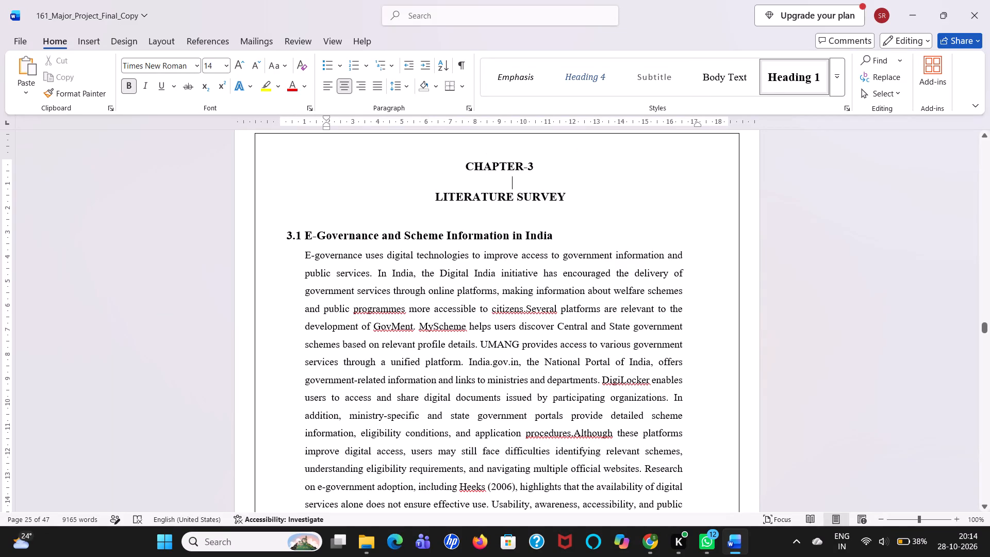
pyautogui.moveTo(467, 162); pyautogui.dragTo(536, 168)
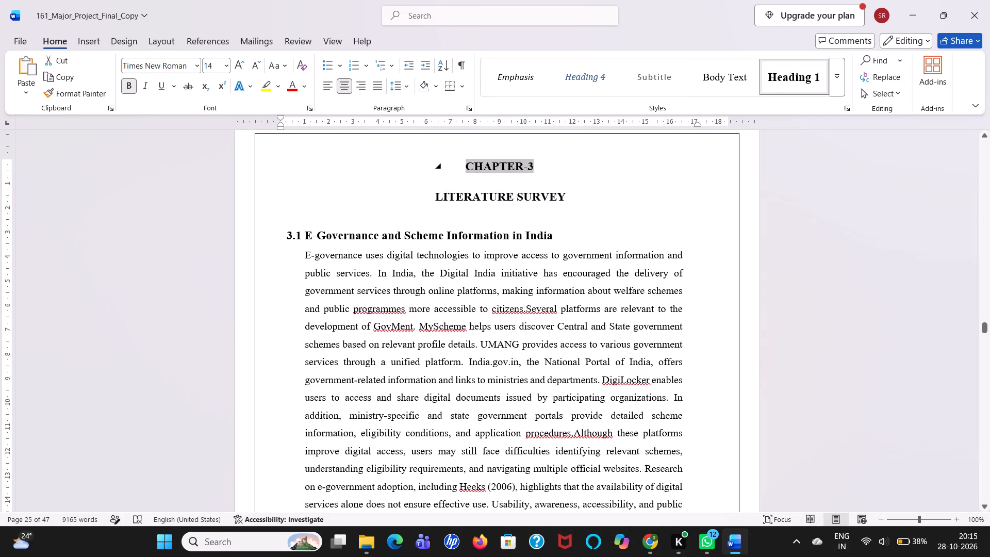
pyautogui.hotkey('ctrl', 'c')
pyautogui.click(658, 228)
pyautogui.scroll(-5, 658, 228)
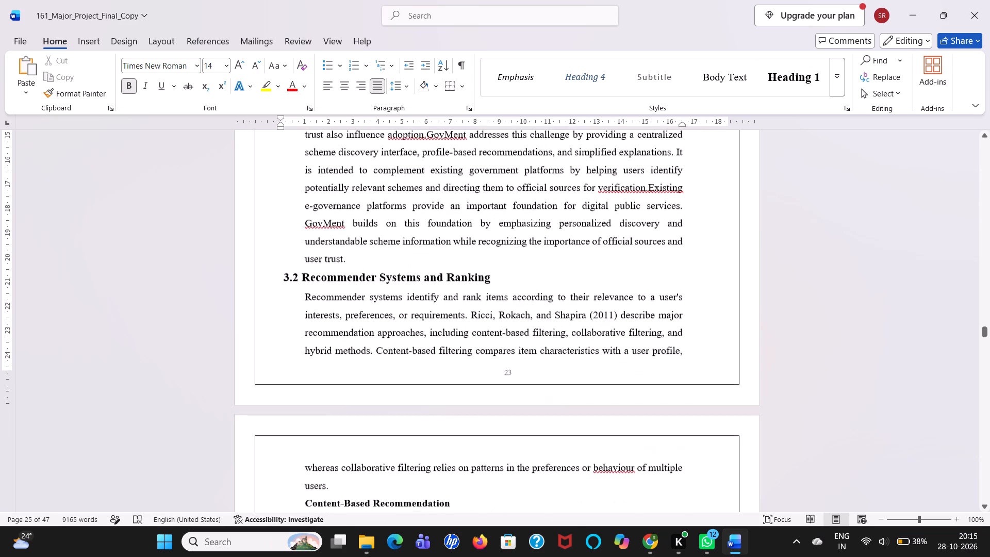
pyautogui.scroll(-2, 658, 228)
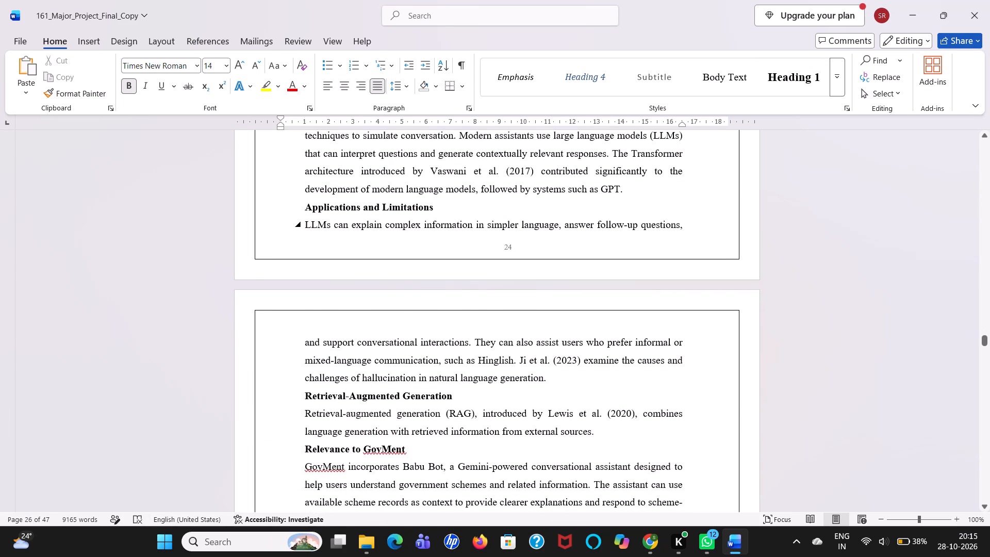
pyautogui.scroll(-11, 658, 228)
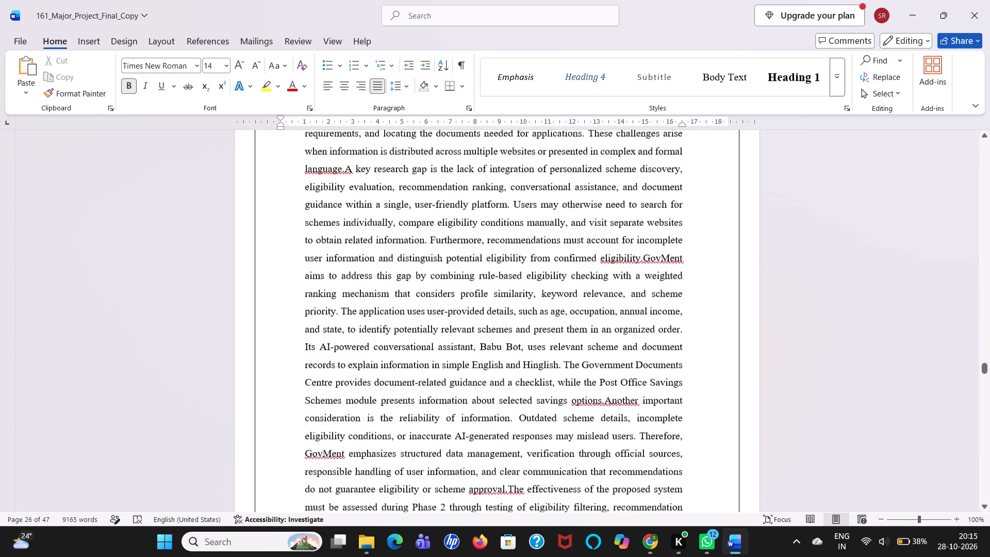
pyautogui.scroll(-10, 658, 228)
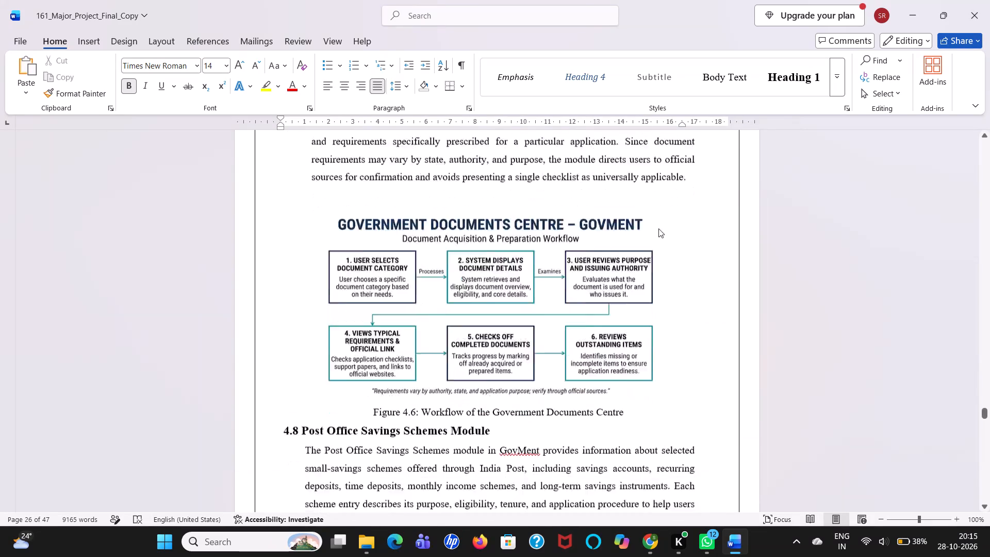
pyautogui.scroll(-12, 658, 228)
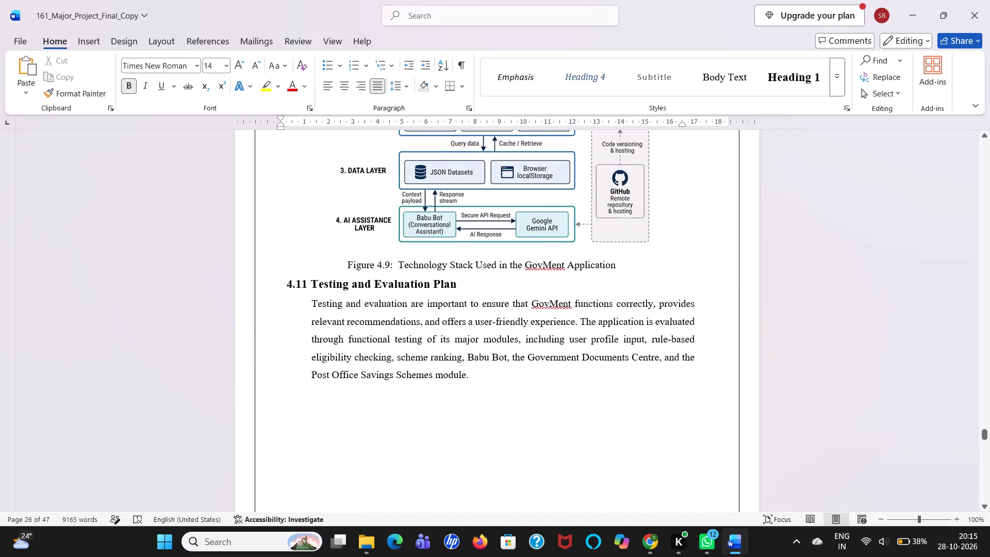
pyautogui.scroll(-13, 658, 228)
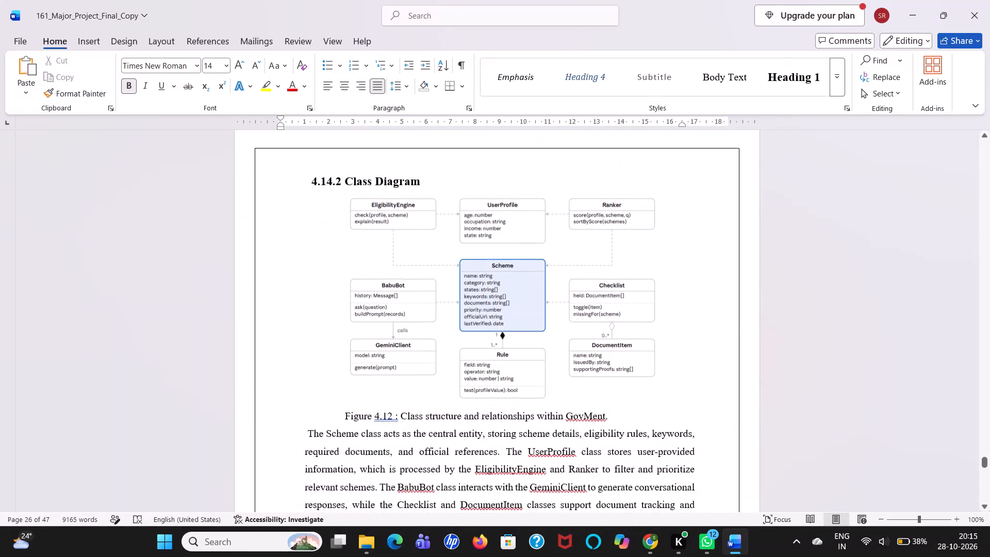
pyautogui.scroll(-3, 658, 228)
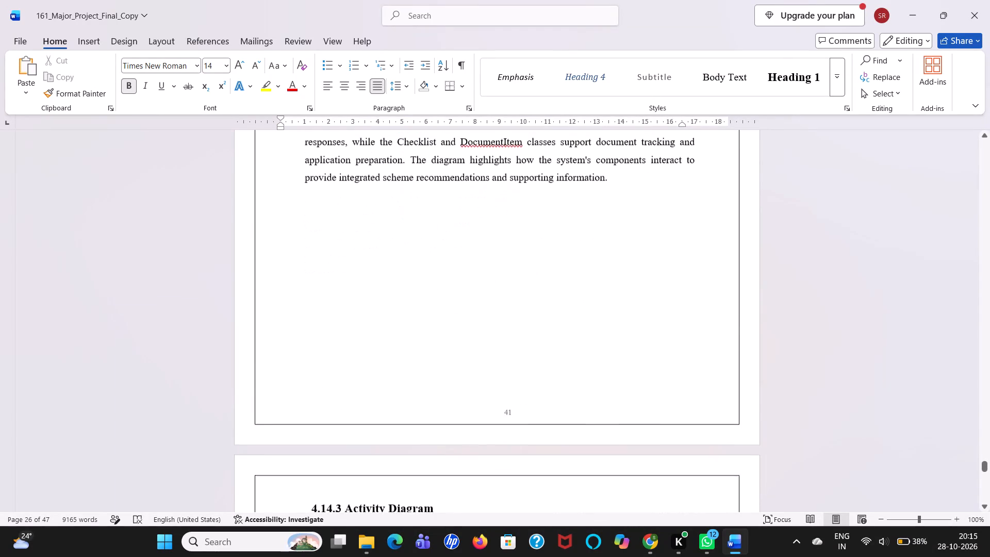
pyautogui.scroll(2, 658, 228)
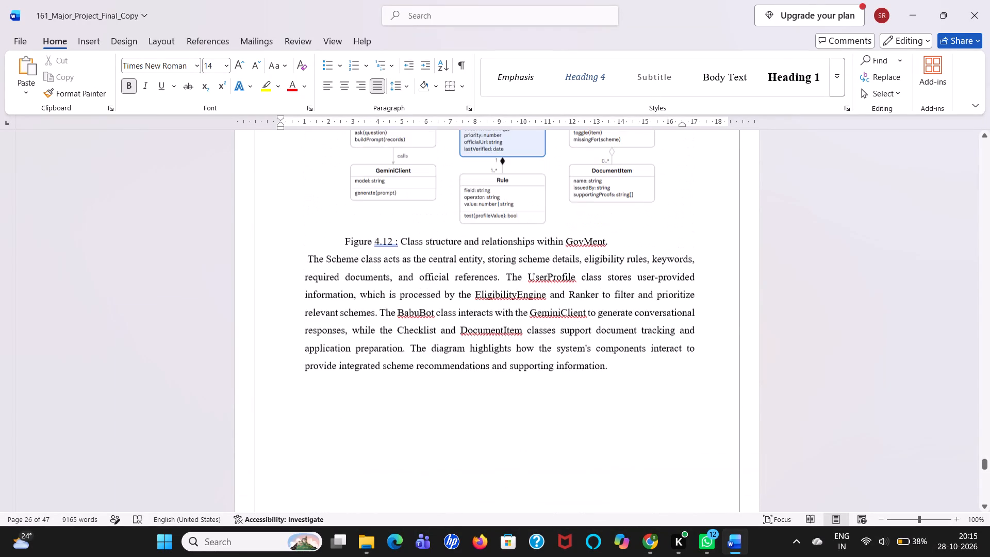
pyautogui.scroll(1, 658, 228)
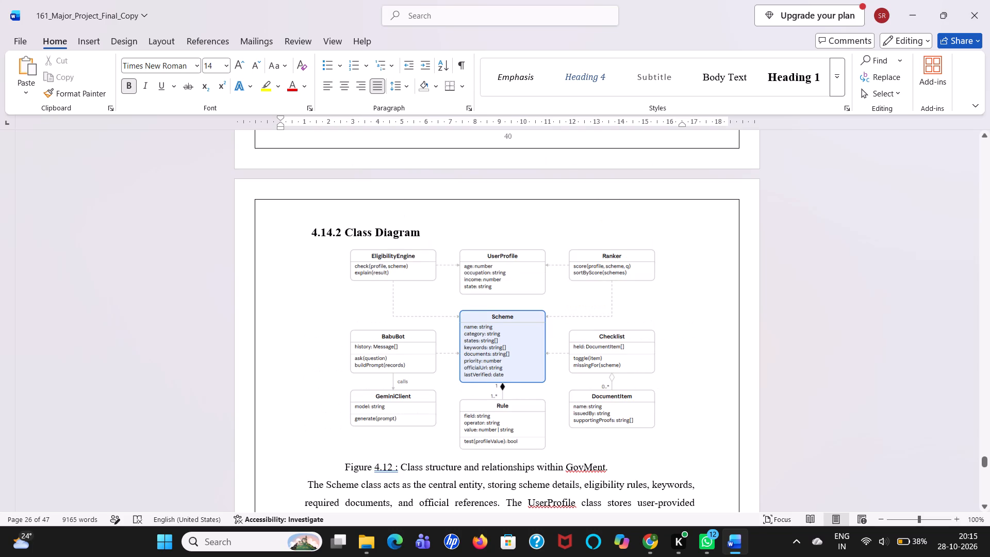
pyautogui.scroll(-5, 658, 228)
pyautogui.scroll(-1, 632, 354)
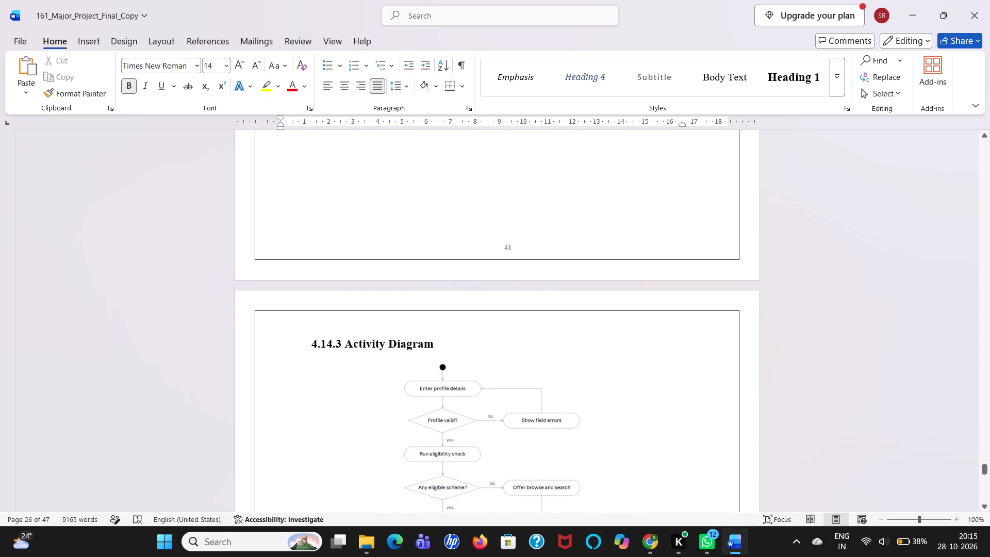
pyautogui.scroll(-1, 632, 354)
pyautogui.scroll(3, 632, 354)
pyautogui.scroll(-1, 632, 354)
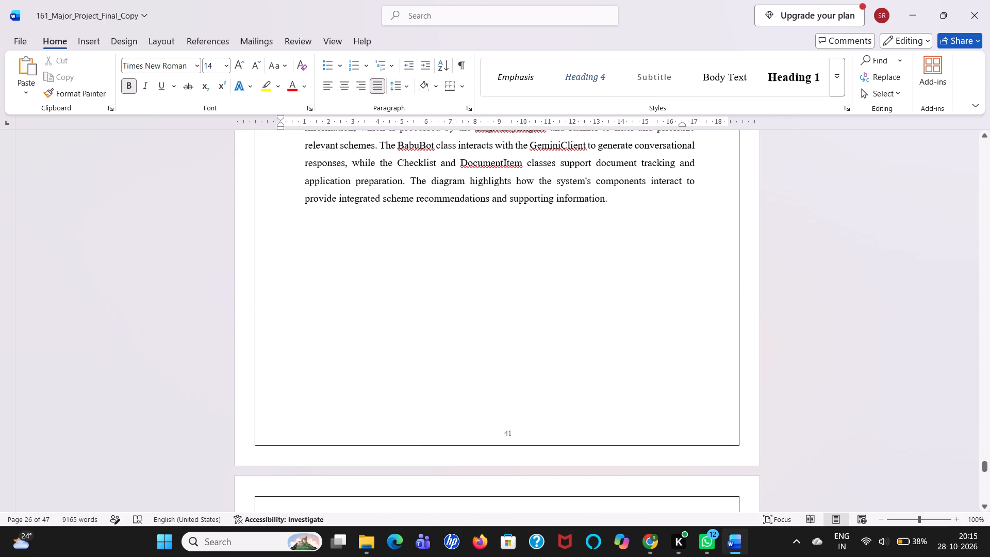
pyautogui.scroll(-3, 632, 354)
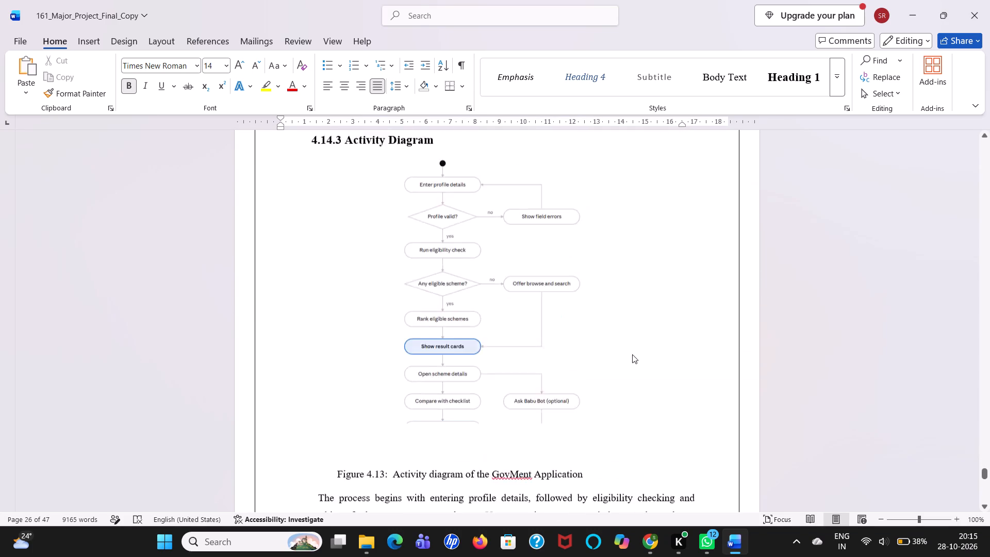
pyautogui.scroll(-4, 632, 354)
pyautogui.scroll(3, 594, 427)
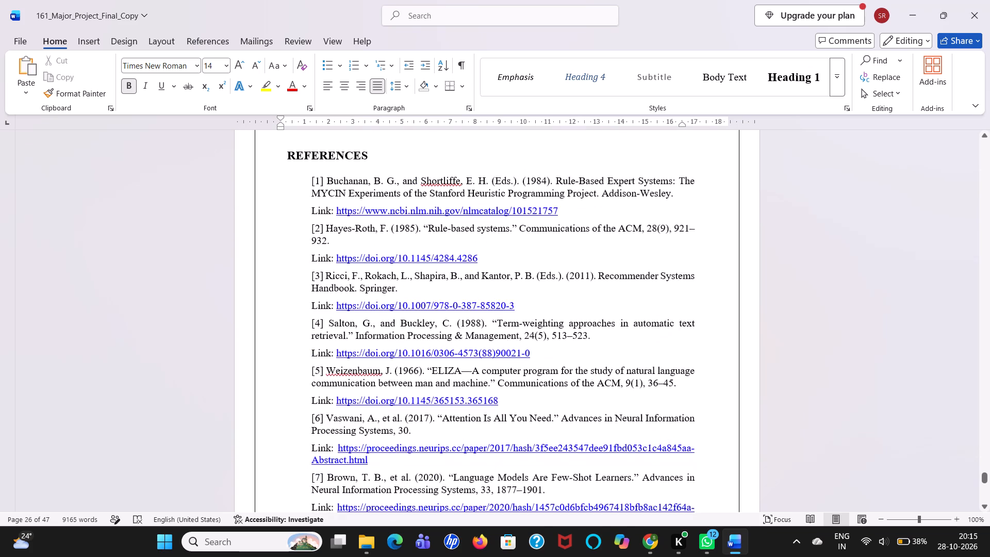
pyautogui.scroll(1, 545, 275)
pyautogui.click(481, 308)
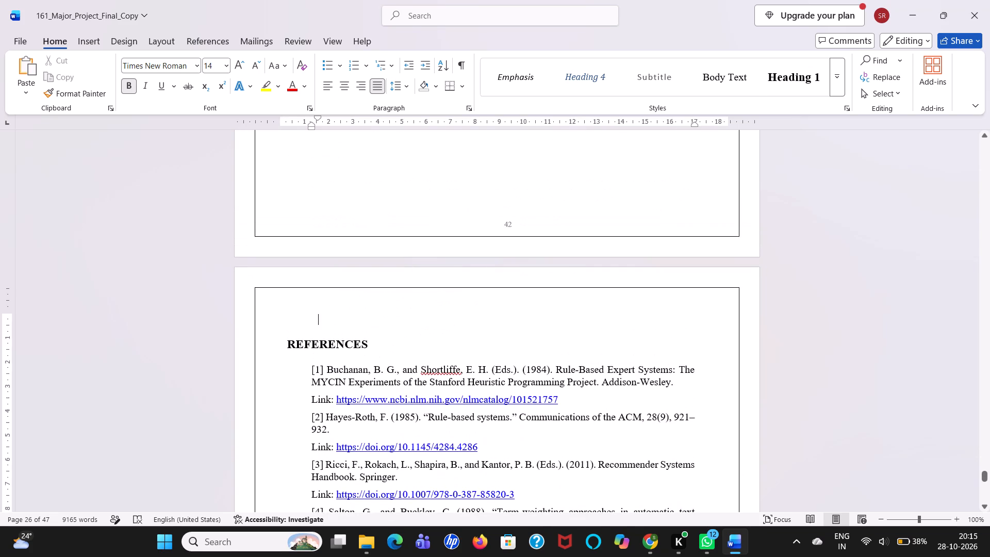
pyautogui.hotkey('ctrl', 'v')
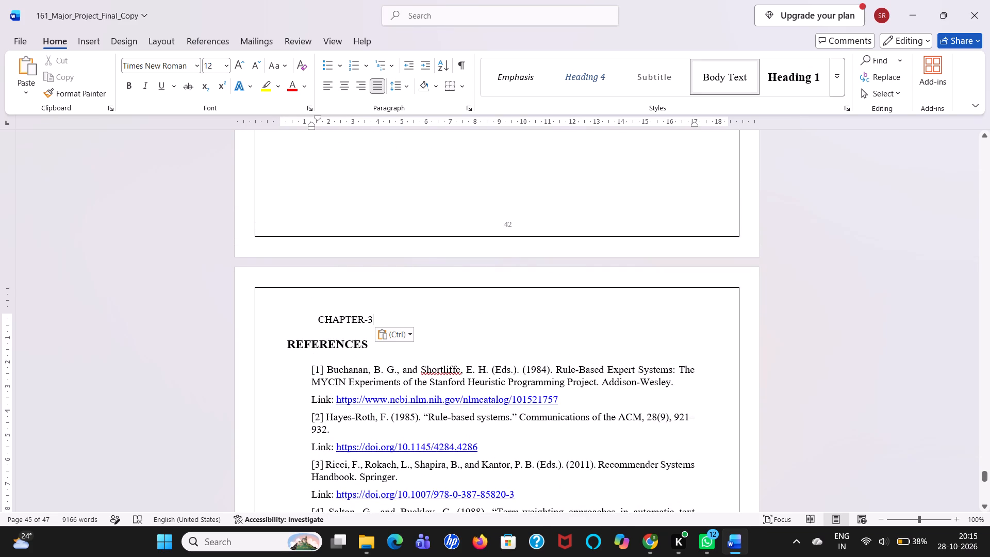
# Apply the Heading 1 style to the pasted chapter line above REFERENCES and change it to read CHAPTER-5.
pyautogui.moveTo(383, 318); pyautogui.dragTo(301, 313)
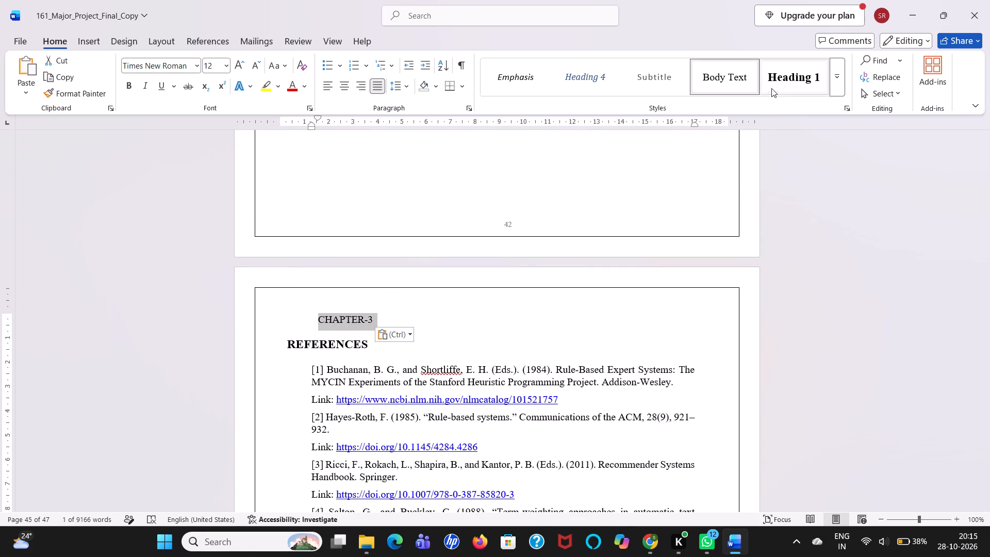
pyautogui.click(774, 86)
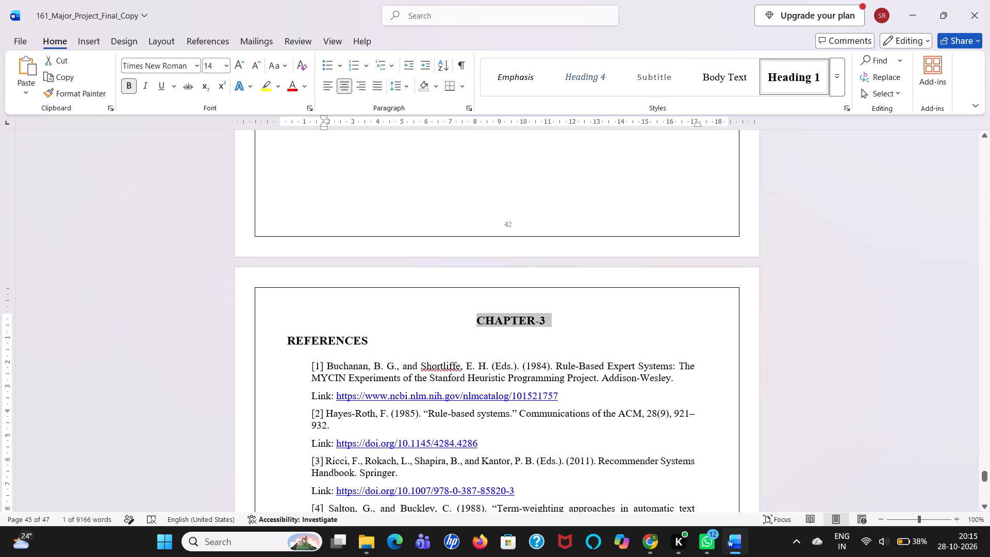
pyautogui.click(546, 317)
pyautogui.press('BackSpace')
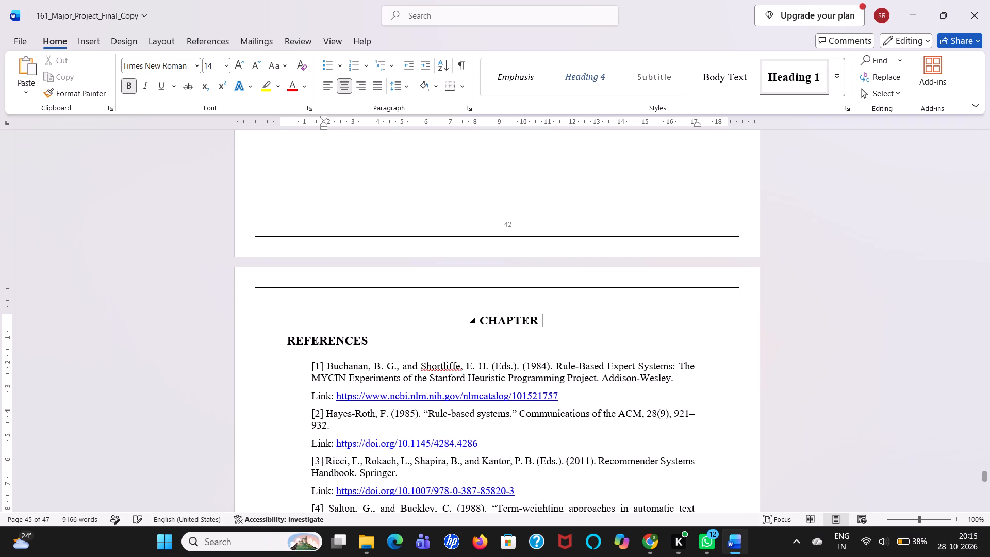
pyautogui.press('5')
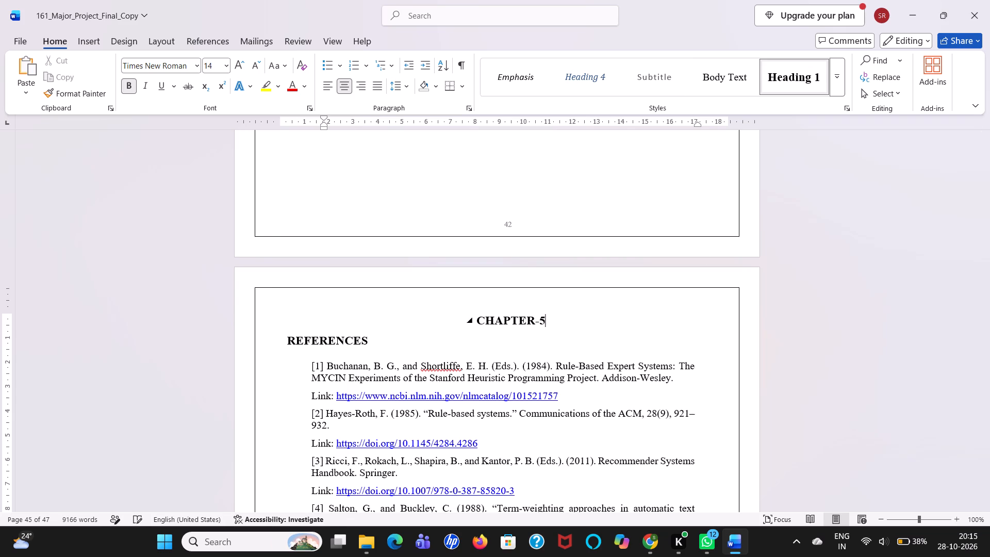
# Apply the Heading 1 style to the REFERENCES title and add a blank line beneath it.
pyautogui.moveTo(372, 337); pyautogui.dragTo(271, 337)
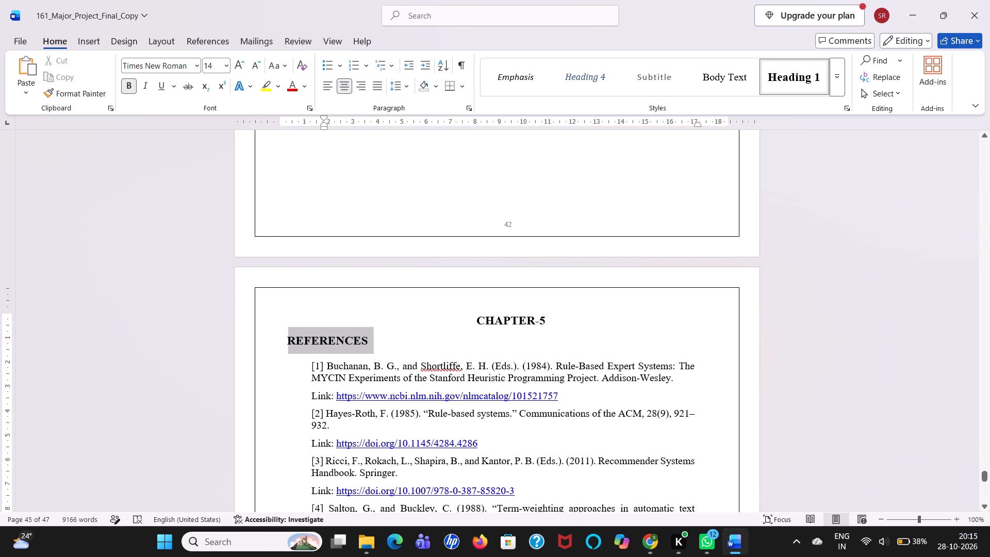
pyautogui.moveTo(271, 337); pyautogui.dragTo(269, 337)
pyautogui.click(796, 84)
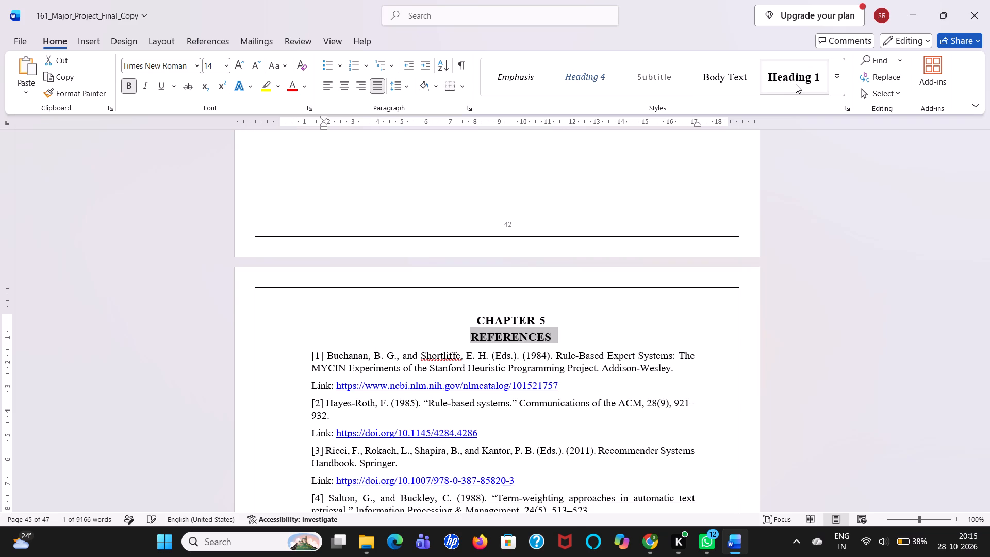
pyautogui.click(574, 333)
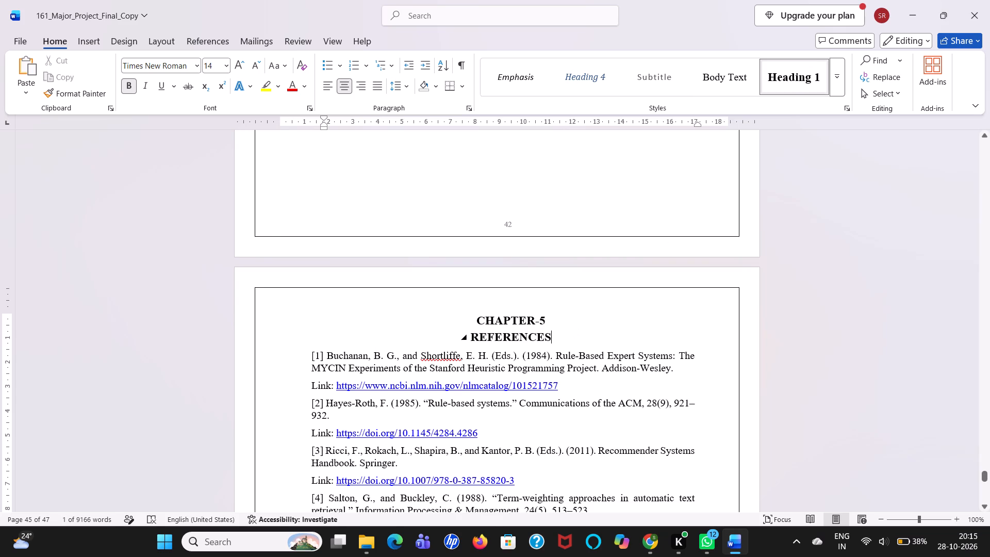
pyautogui.press('Return')
# Review the page layout from the Chapter 4 title through the Chapter 5 references, comparing the chapter titles and spacing.
pyautogui.scroll(20, 574, 333)
pyautogui.scroll(20, 574, 333)
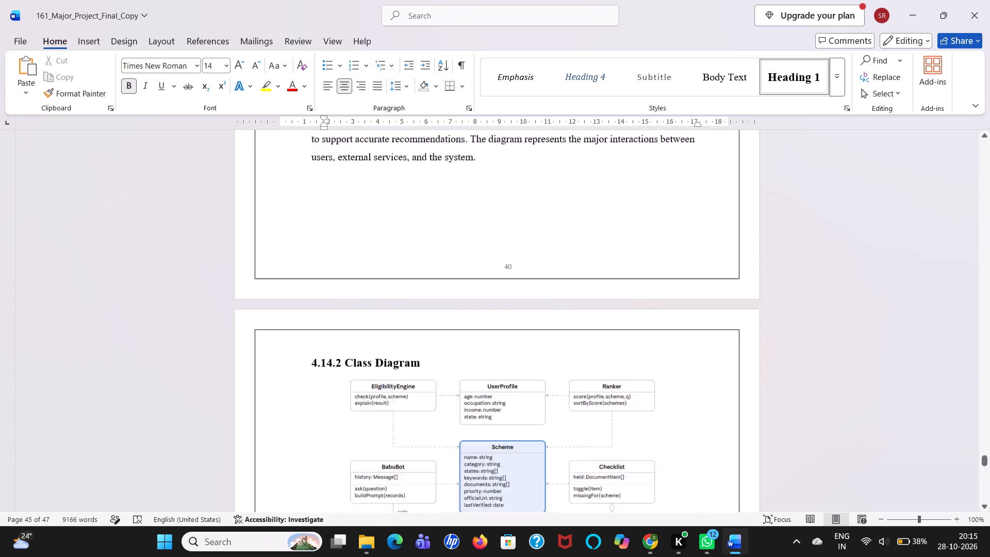
pyautogui.scroll(20, 574, 333)
pyautogui.scroll(6, 574, 333)
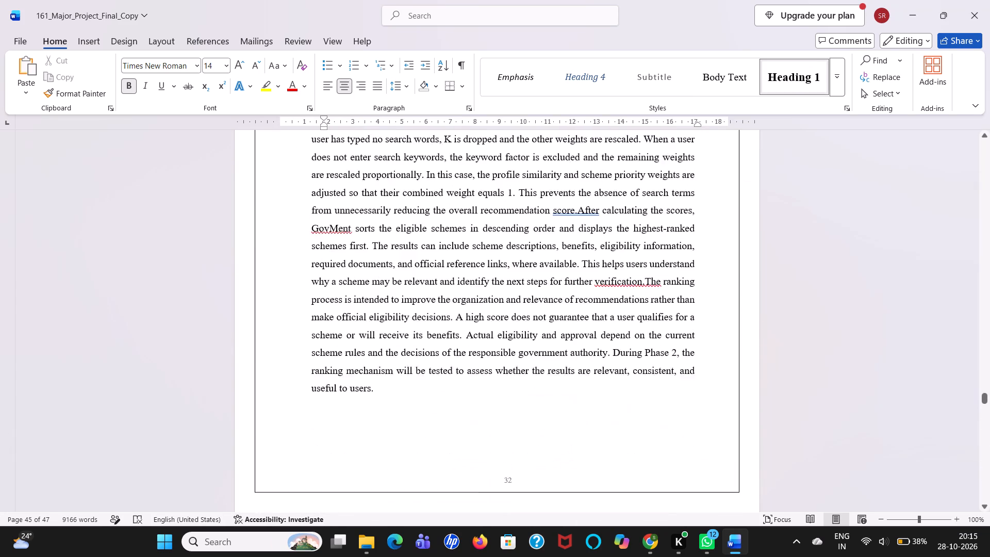
pyautogui.scroll(8, 574, 333)
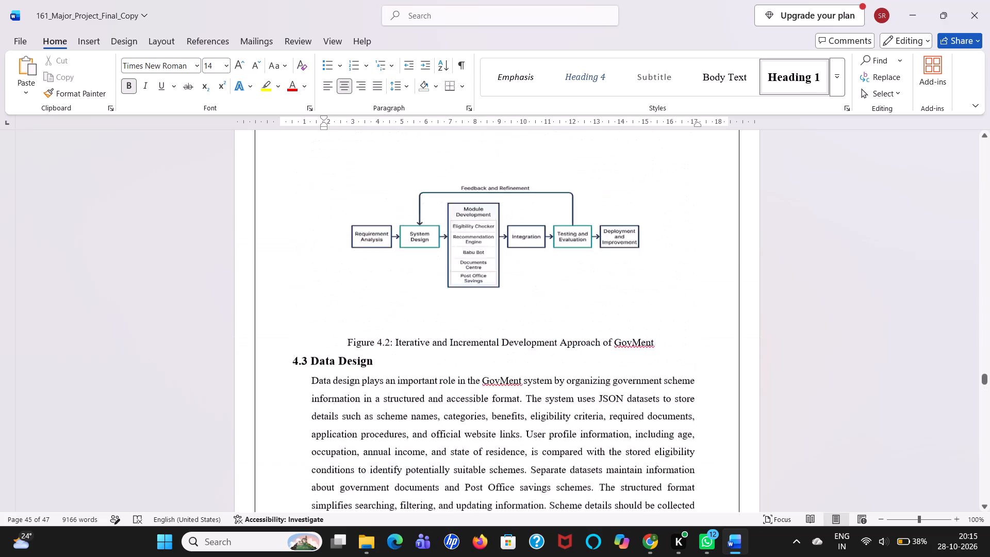
pyautogui.scroll(5, 574, 333)
pyautogui.scroll(-5, 574, 333)
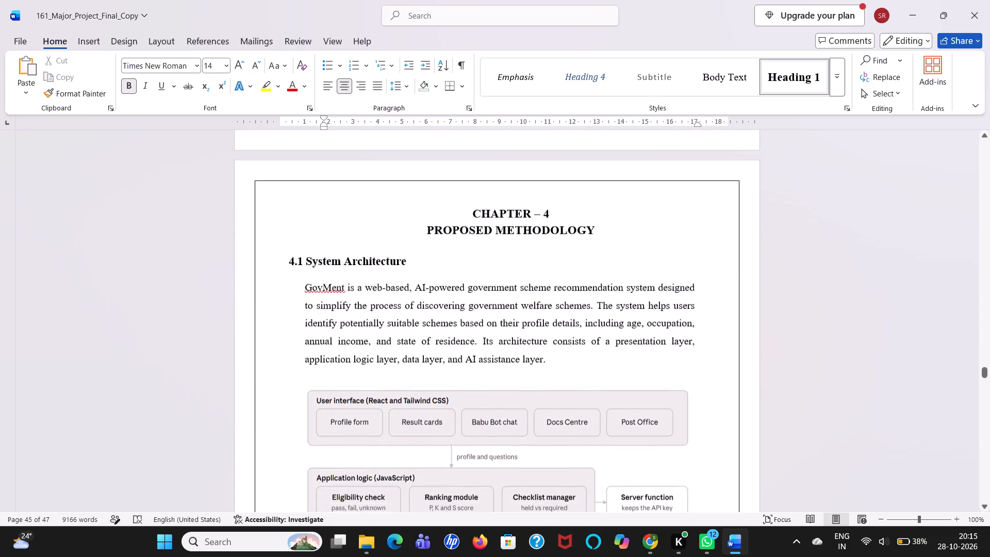
pyautogui.scroll(-13, 574, 333)
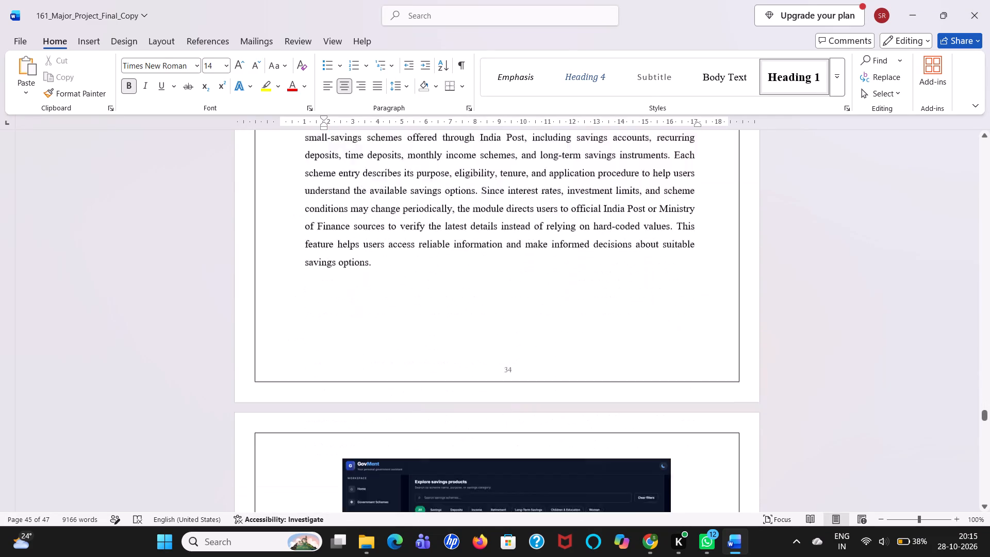
pyautogui.scroll(-13, 574, 333)
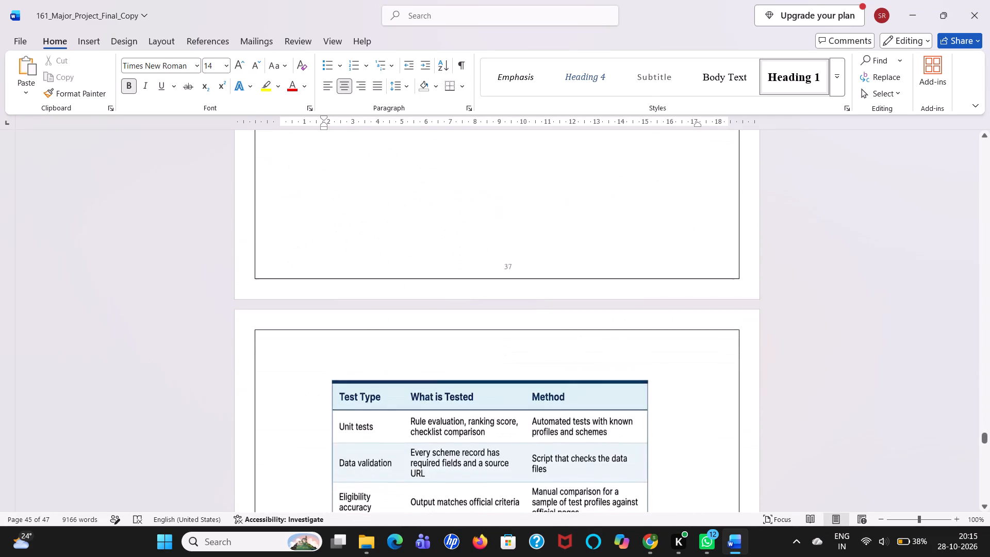
pyautogui.scroll(-12, 574, 333)
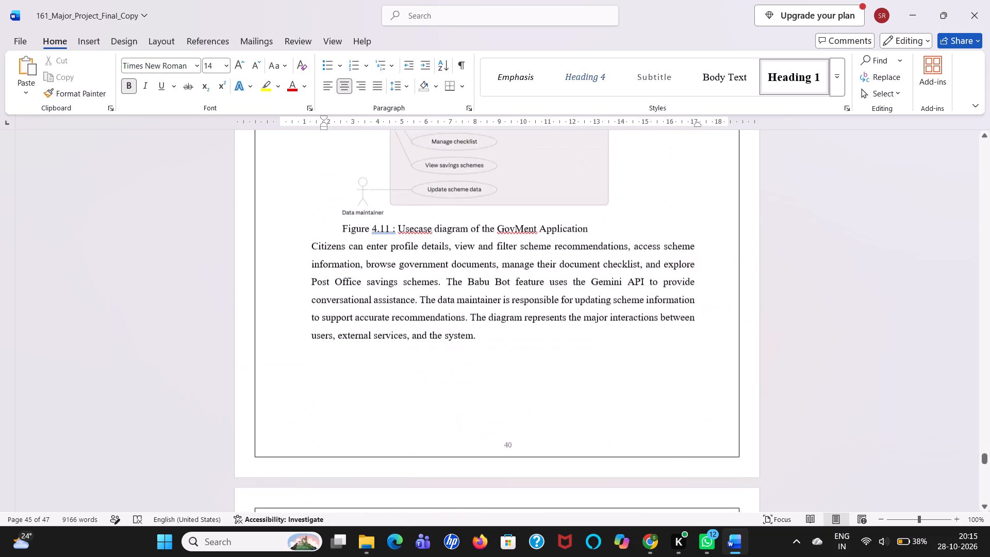
pyautogui.scroll(-14, 574, 333)
pyautogui.scroll(1, 574, 333)
pyautogui.scroll(-1, 574, 333)
pyautogui.scroll(1, 574, 333)
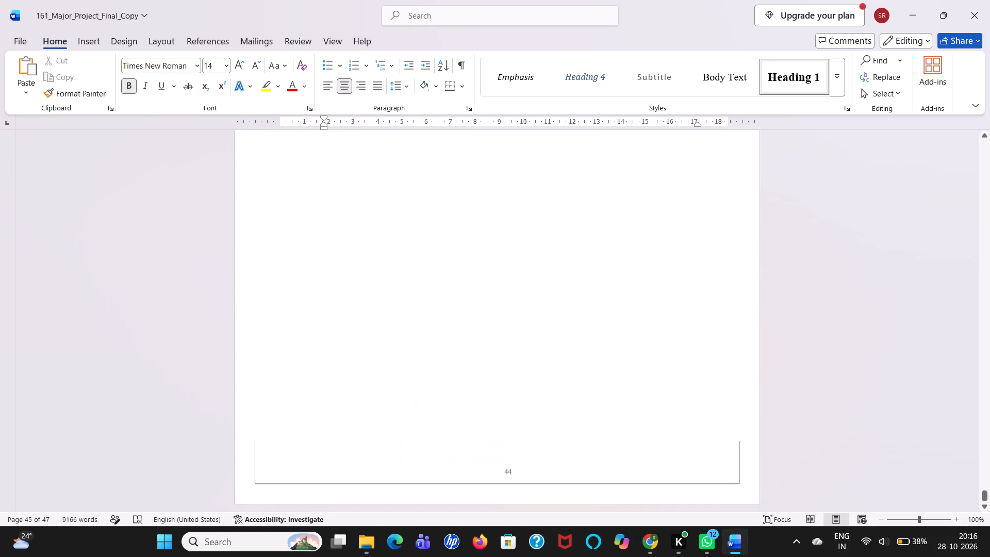
pyautogui.scroll(1, 574, 333)
pyautogui.scroll(-2, 574, 333)
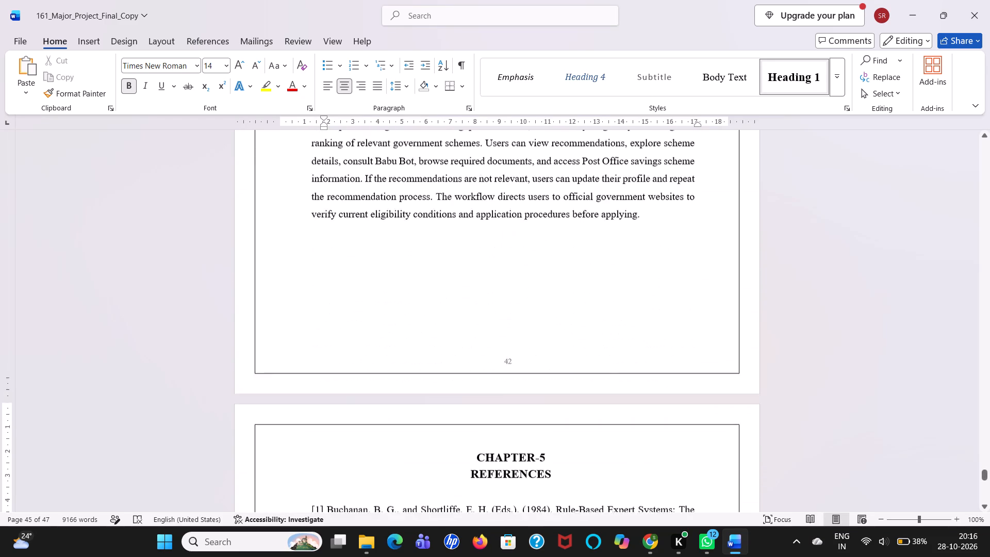
pyautogui.scroll(-4, 574, 333)
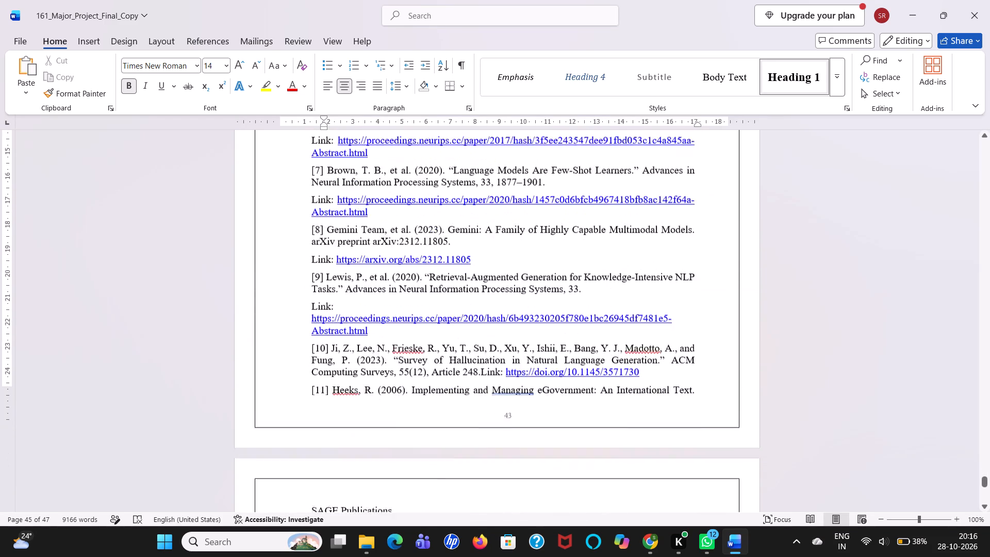
# Review the remaining reference pages through to the end of the report.
pyautogui.scroll(-6, 574, 333)
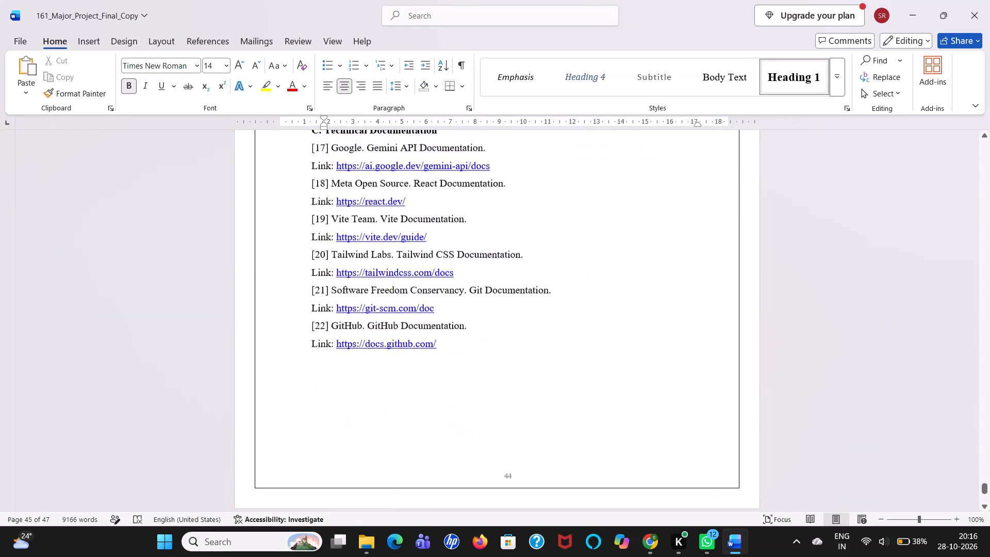
pyautogui.scroll(-6, 574, 333)
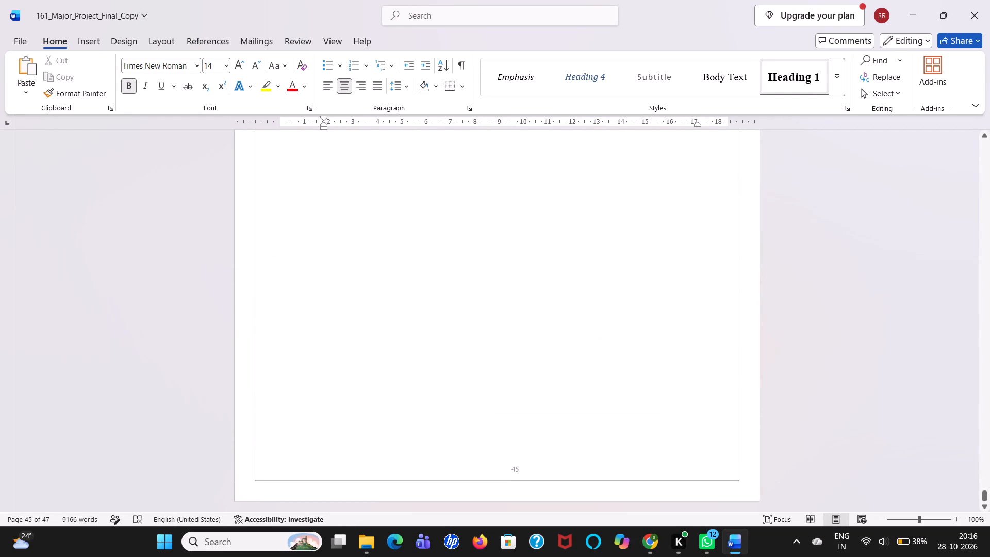
pyautogui.scroll(1, 574, 333)
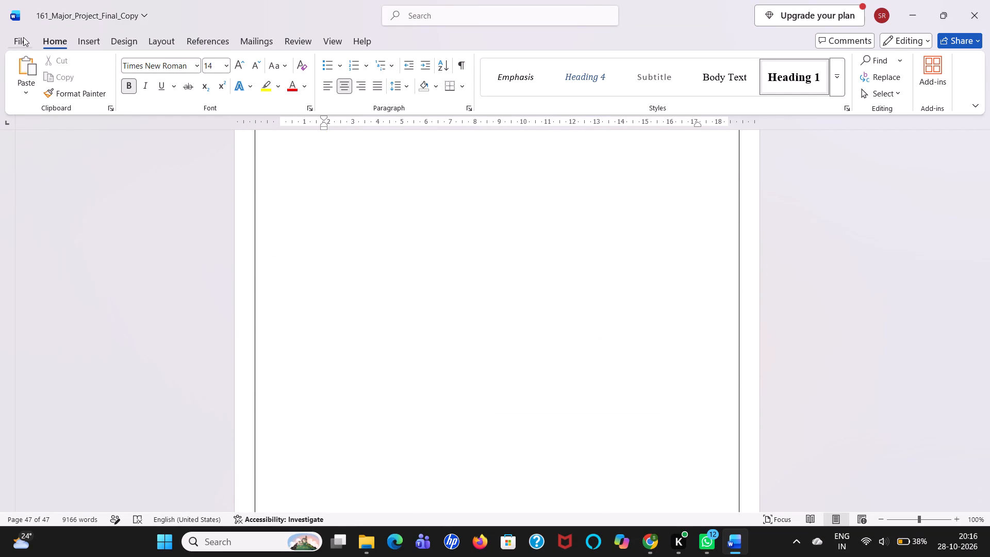
# Print the report to a PDF file named AD-161 in the Downloads folder.
pyautogui.click(23, 37)
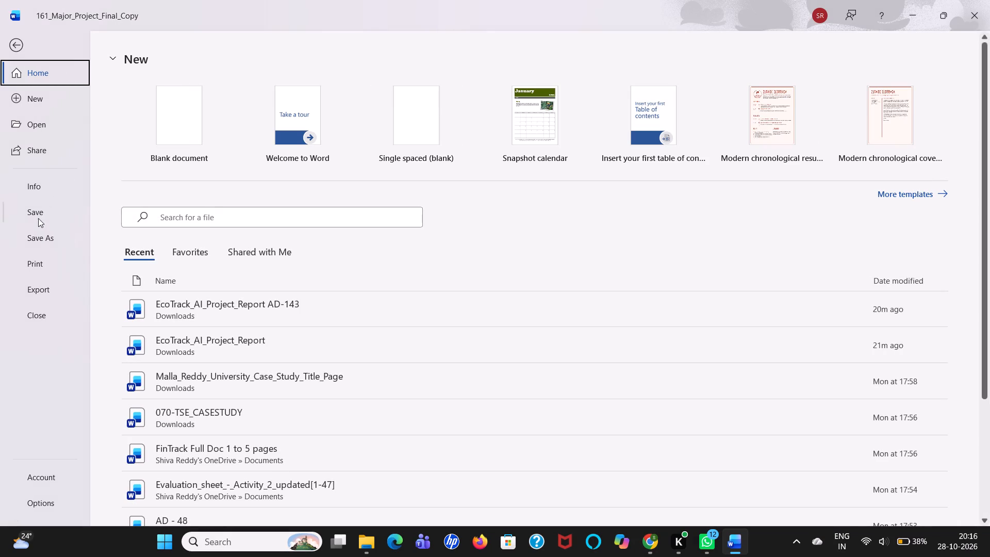
pyautogui.click(33, 265)
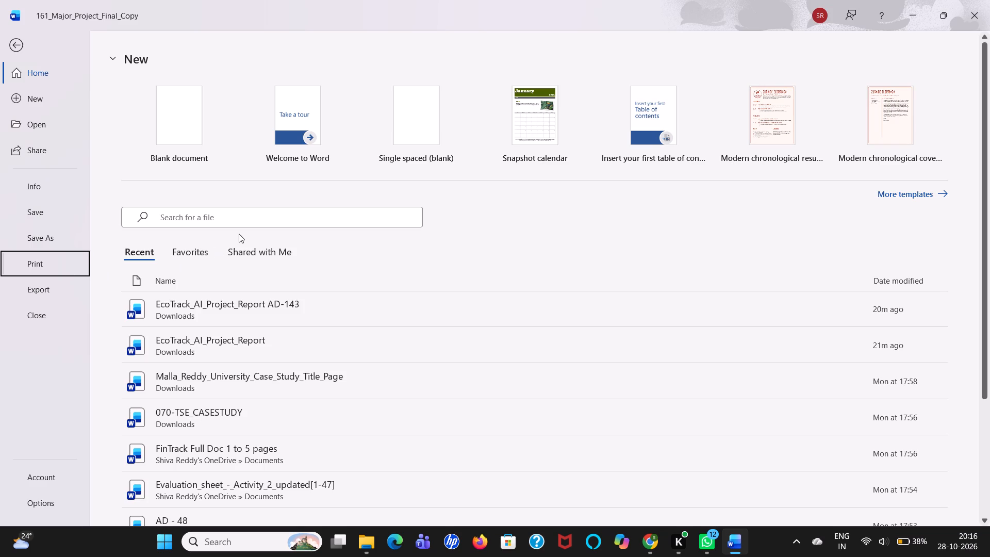
pyautogui.click(155, 94)
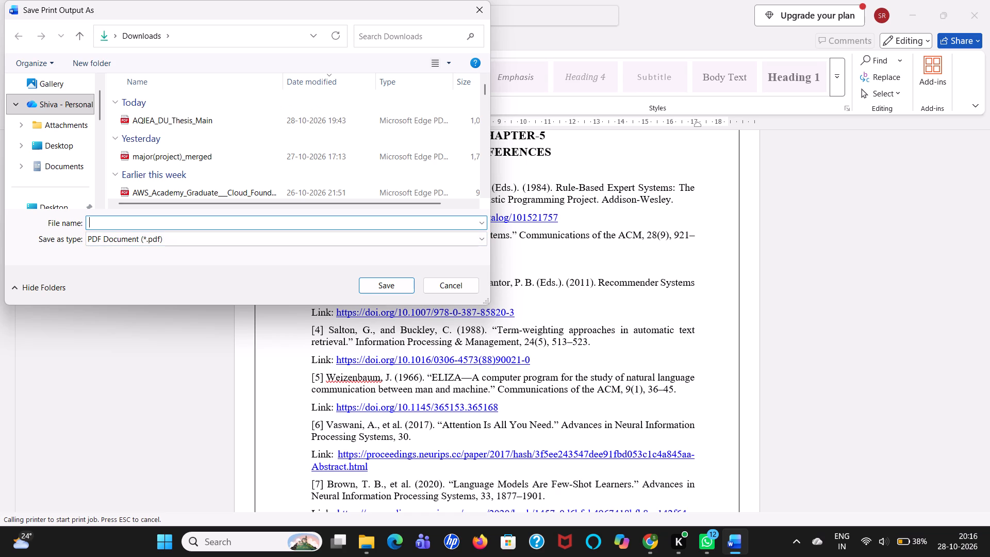
pyautogui.write('AD')
pyautogui.press('-')
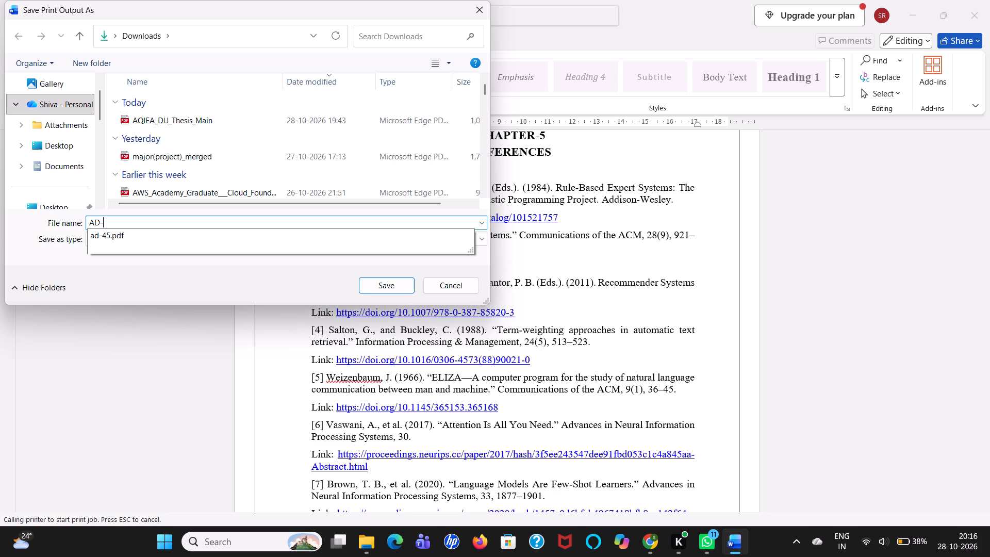
pyautogui.write('161')
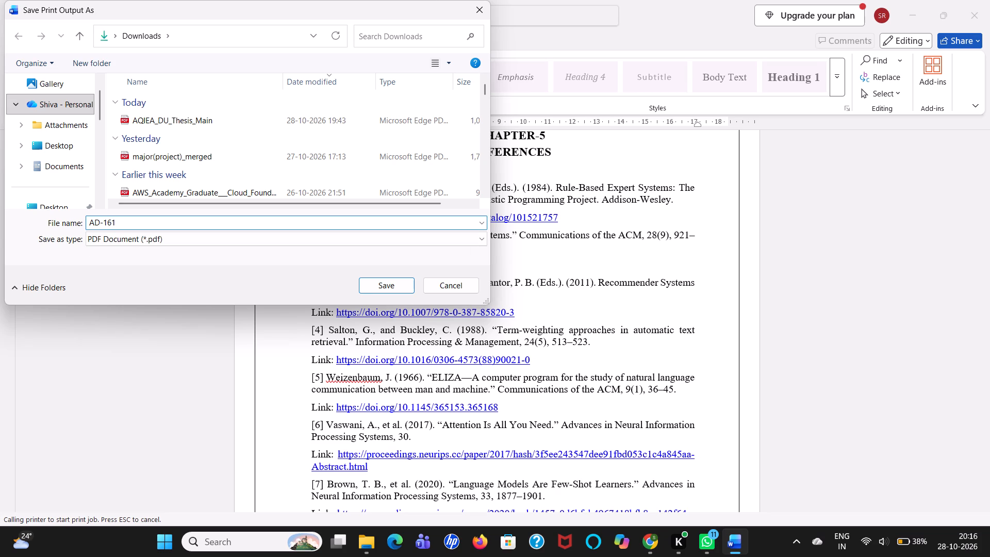
pyautogui.press('Return')
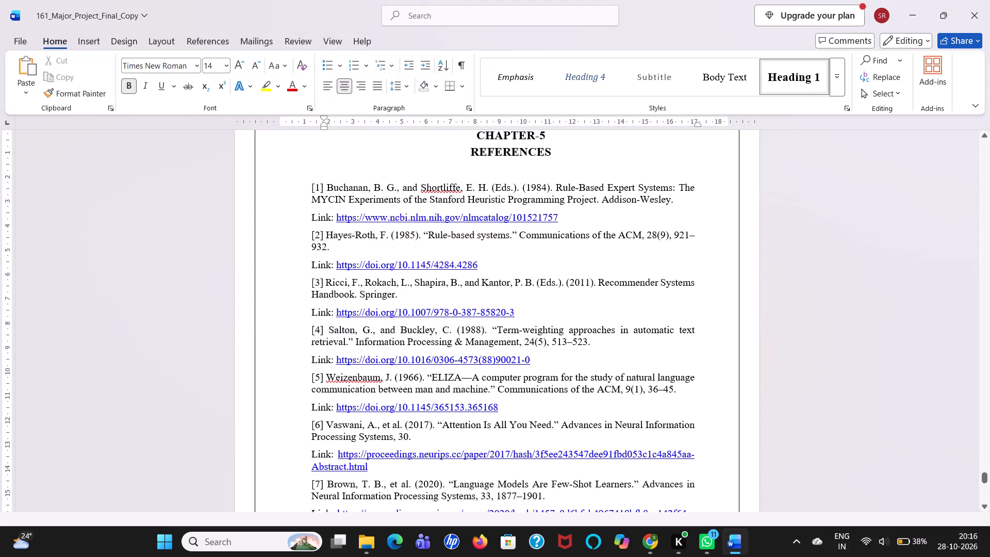
# Save the report as a Word document in this PC's Downloads folder, keeping the name 161_Major_Project_Final_Copy.
pyautogui.click(25, 42)
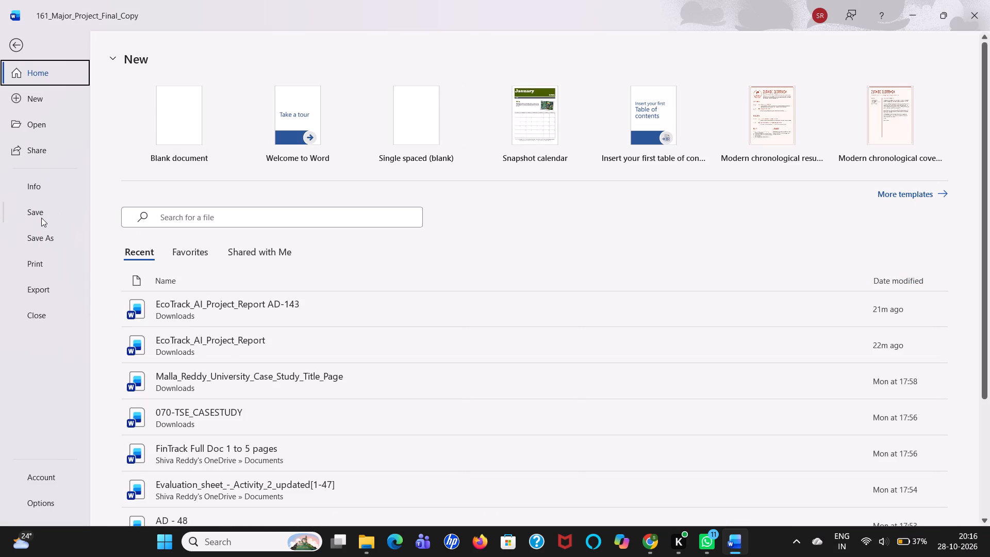
pyautogui.click(37, 238)
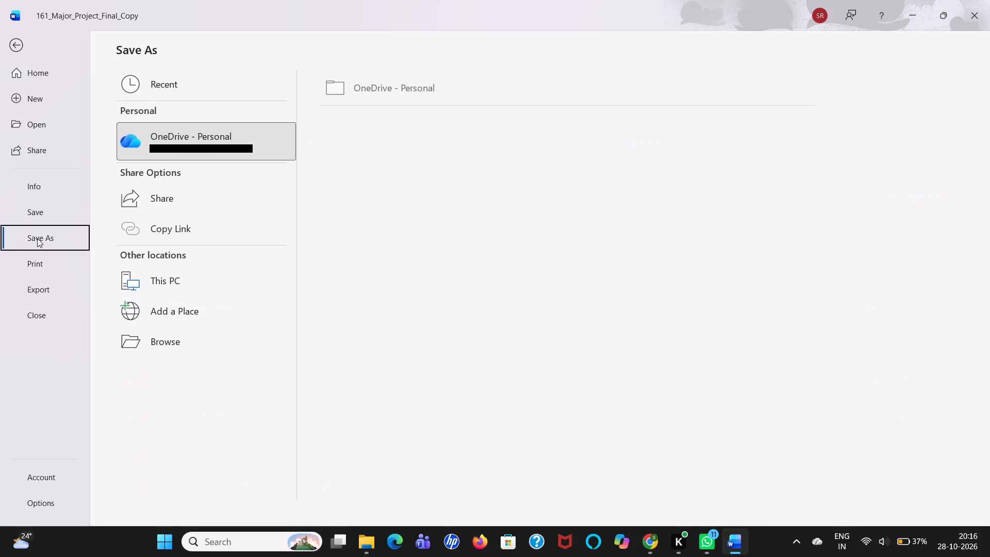
pyautogui.click(179, 272)
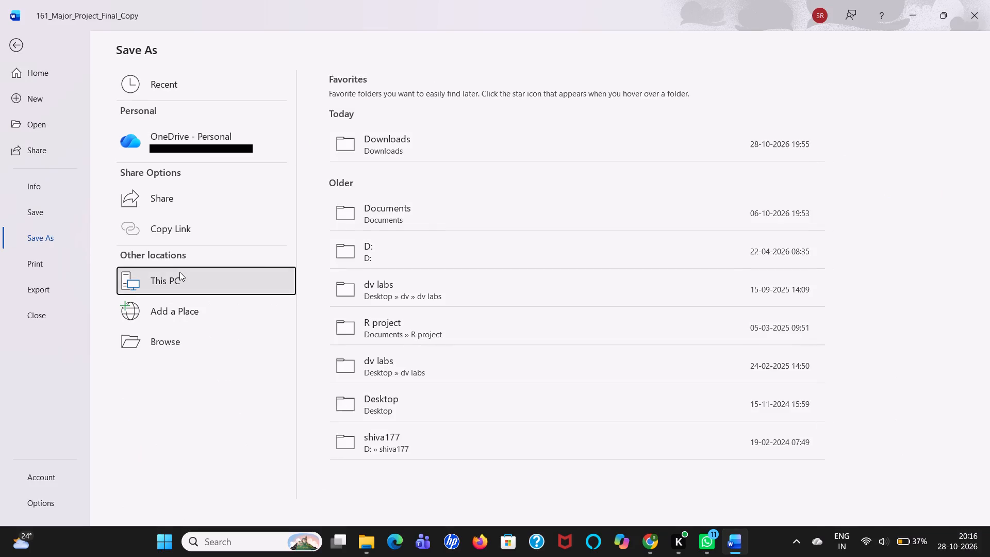
pyautogui.doubleClick(385, 142)
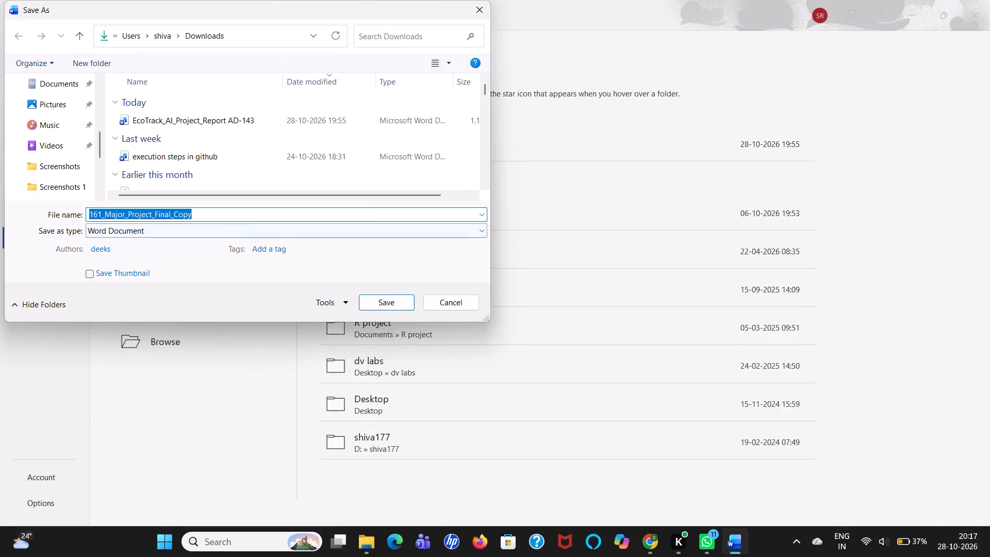
pyautogui.click(215, 216)
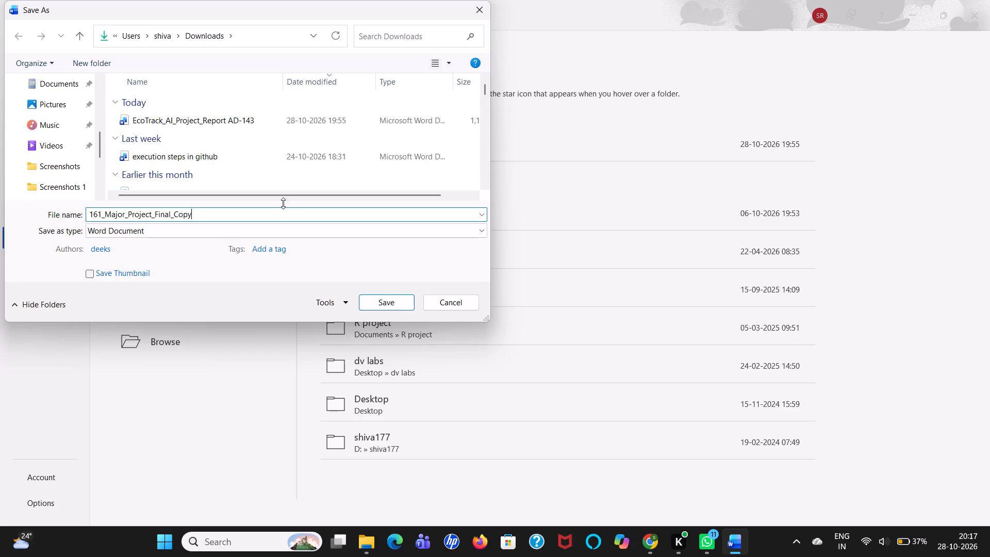
pyautogui.scroll(1, 56, 94)
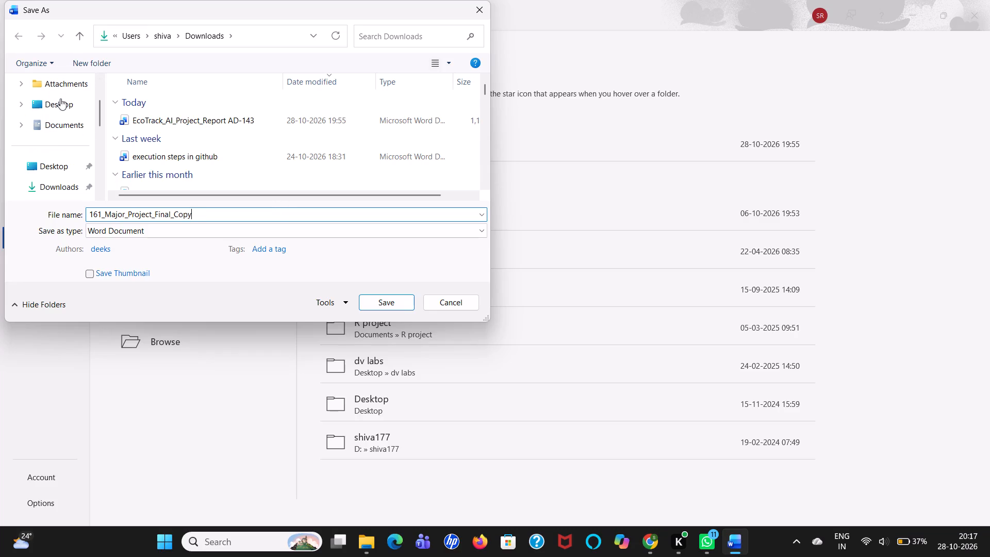
pyautogui.click(54, 186)
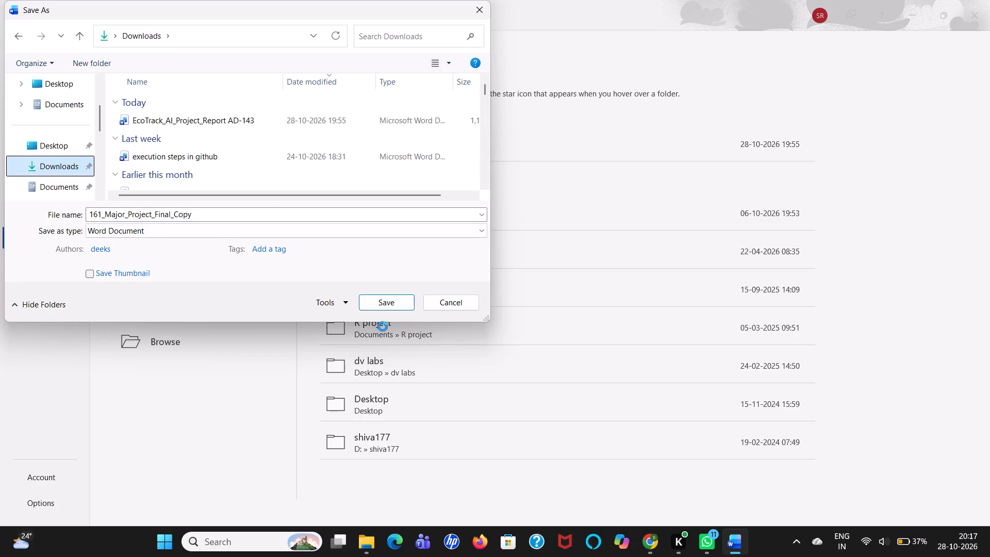
pyautogui.click(382, 302)
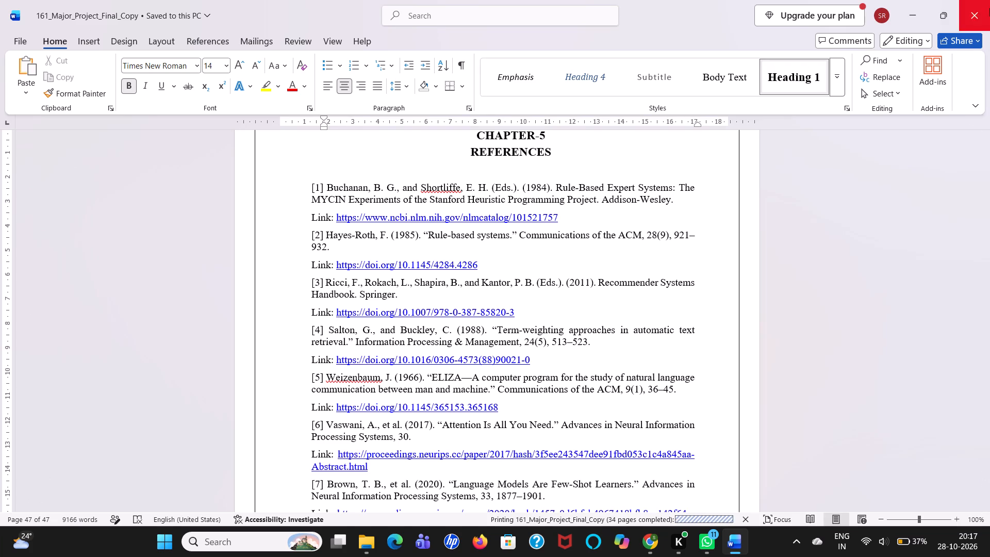
# Close the report document and try to dismiss the printing message without cancelling the print job.
pyautogui.click(984, 0)
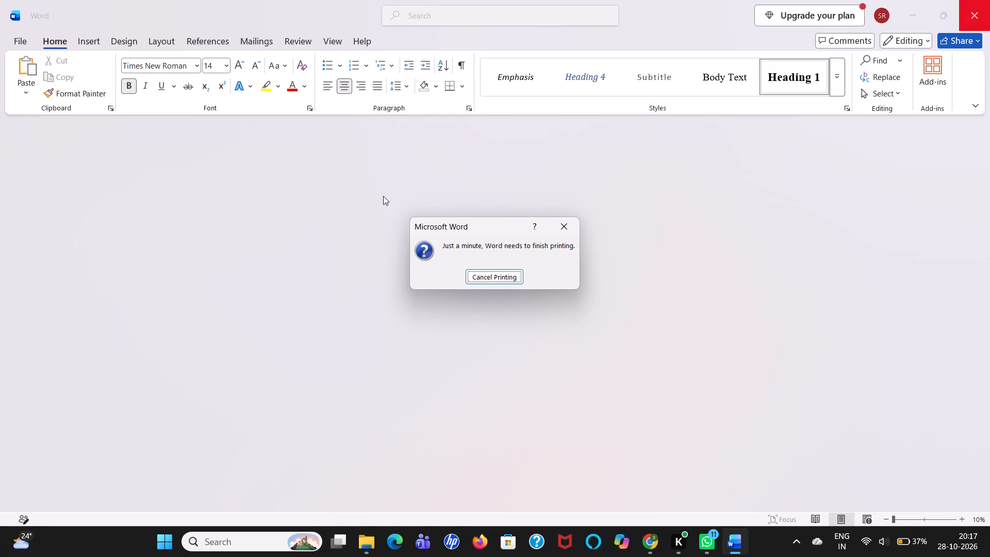
pyautogui.click(565, 225)
pyautogui.click(565, 225)
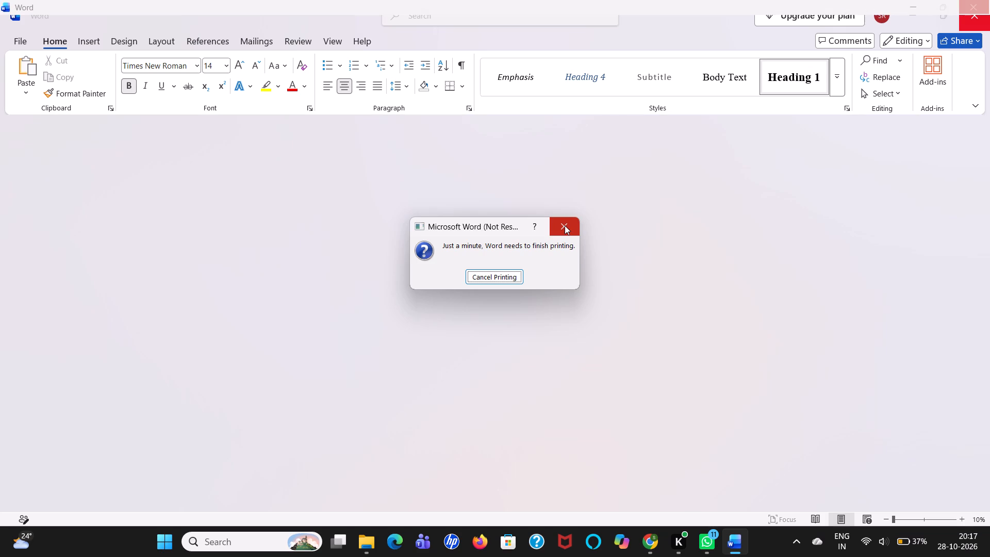
# Switch to File Explorer, check the Downloads folder for the saved report and its PDF, and return to Word.
pyautogui.click(364, 539)
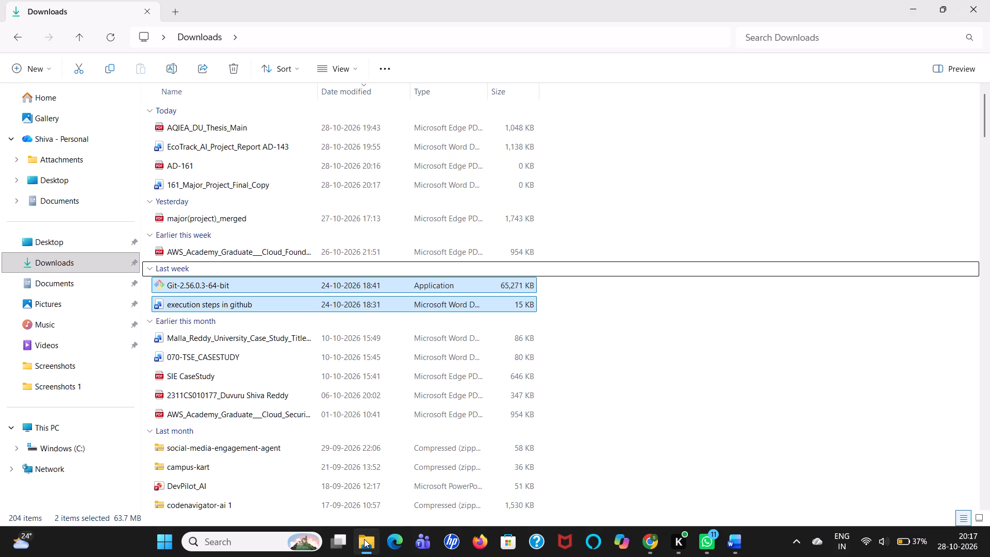
pyautogui.scroll(11, 326, 283)
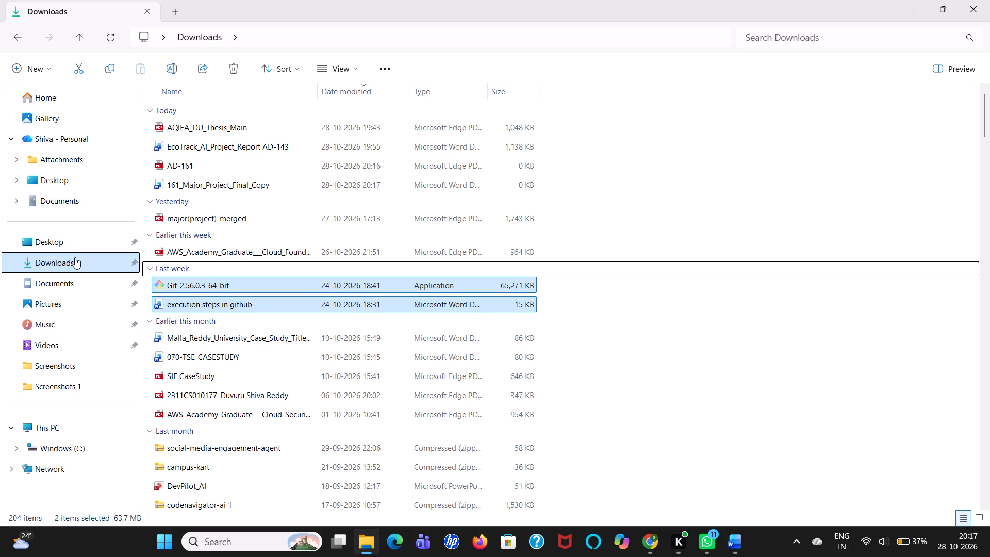
pyautogui.click(75, 257)
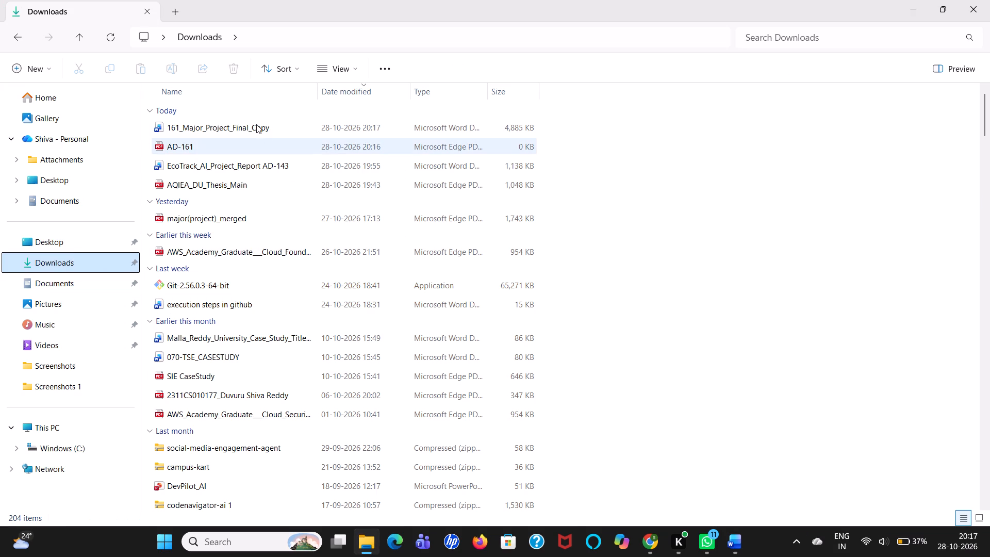
pyautogui.click(742, 543)
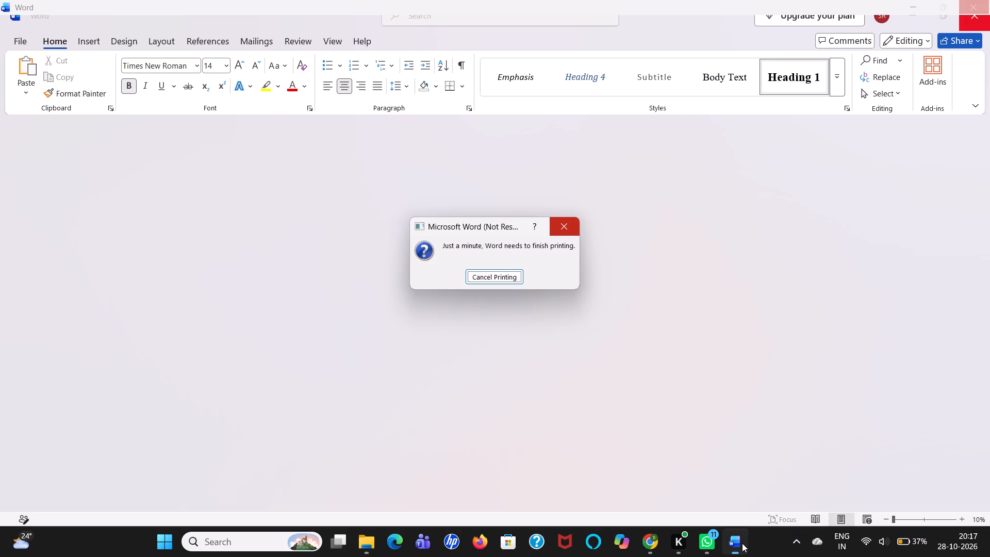
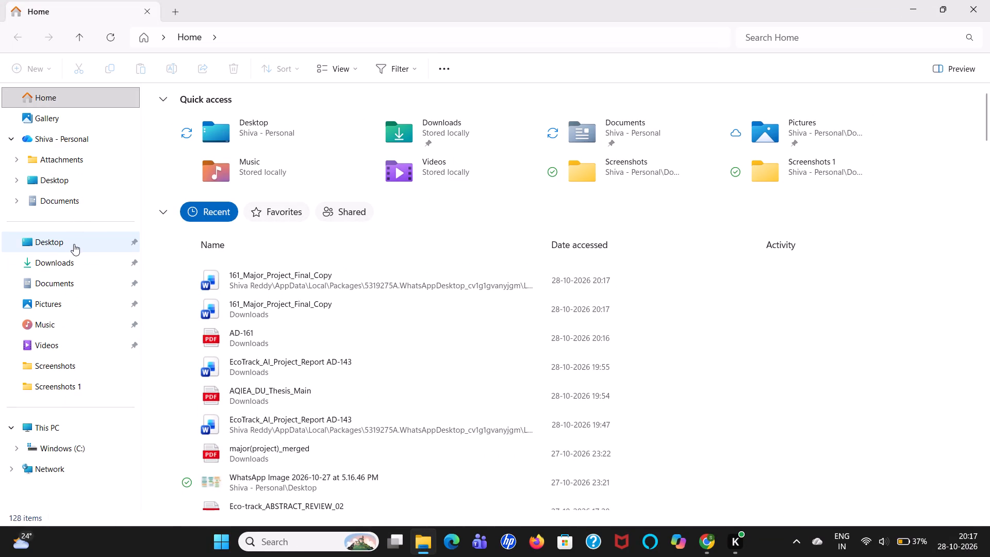
# Open the AD-161 PDF from the Downloads folder and examine its cover, certificate, declaration, acknowledgement and contents pages.
pyautogui.click(65, 263)
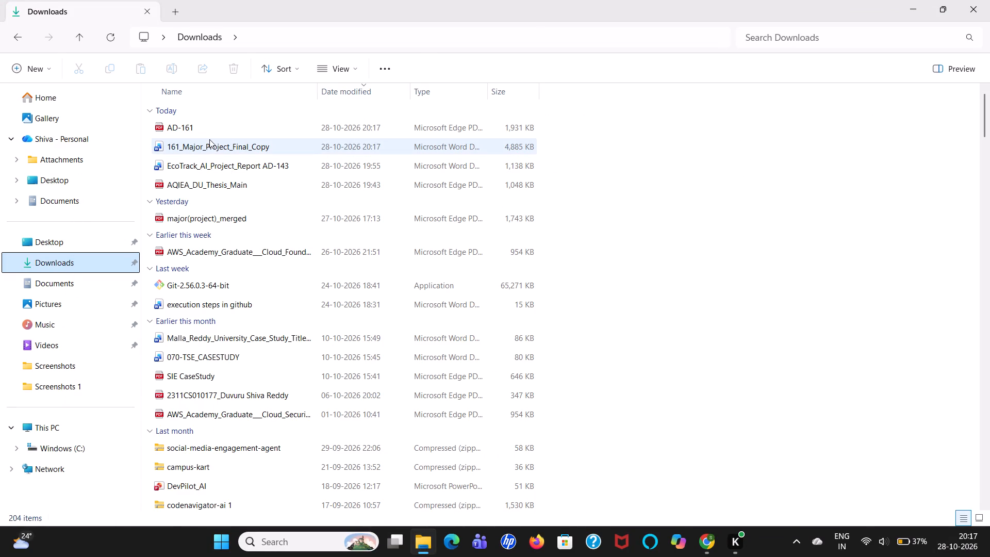
pyautogui.doubleClick(197, 127)
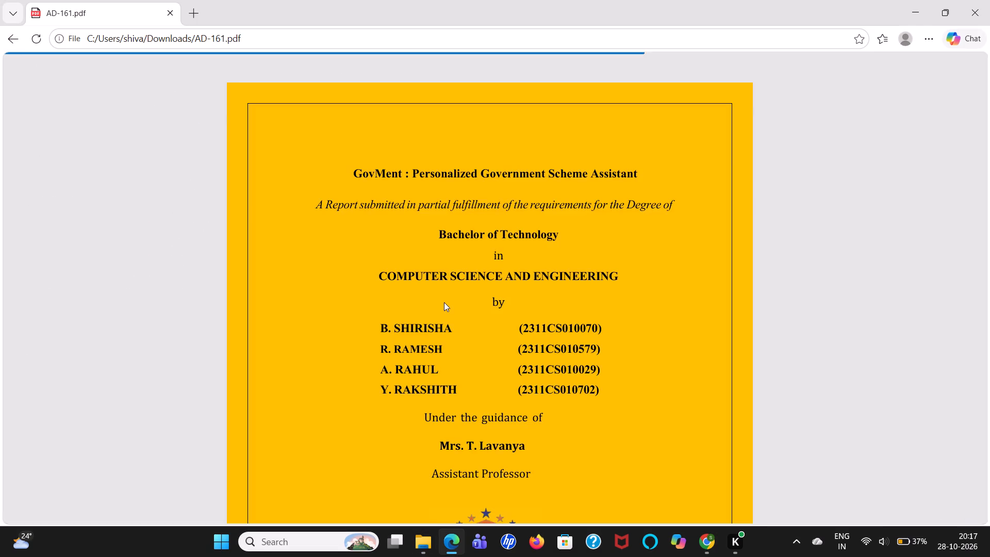
pyautogui.scroll(-6, 444, 302)
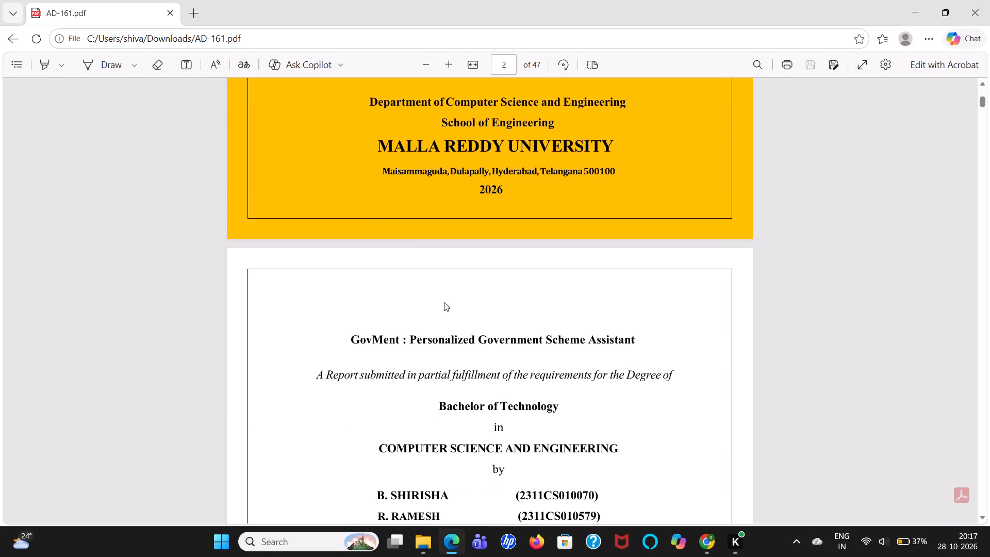
pyautogui.scroll(-1, 444, 302)
pyautogui.scroll(2, 444, 302)
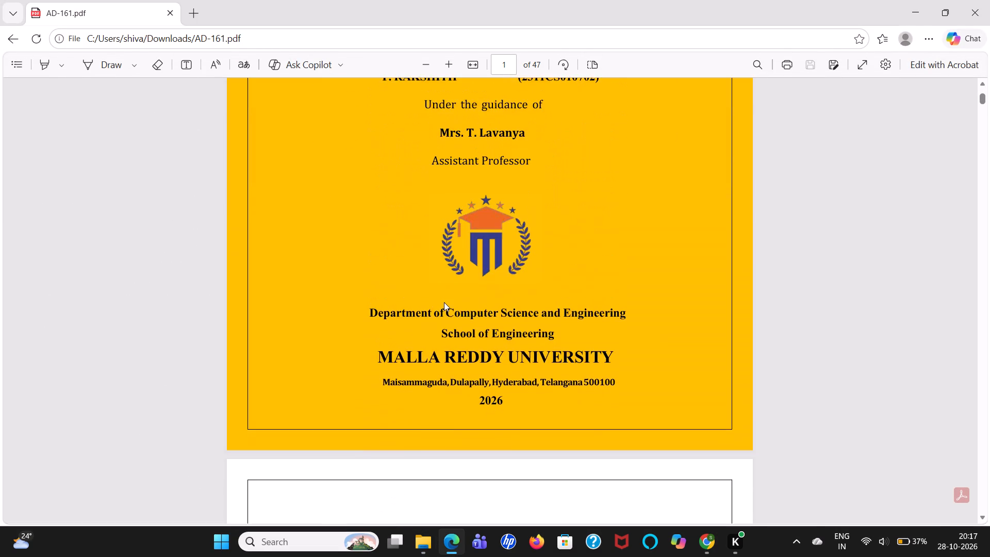
pyautogui.scroll(2, 444, 302)
pyautogui.scroll(-6, 444, 302)
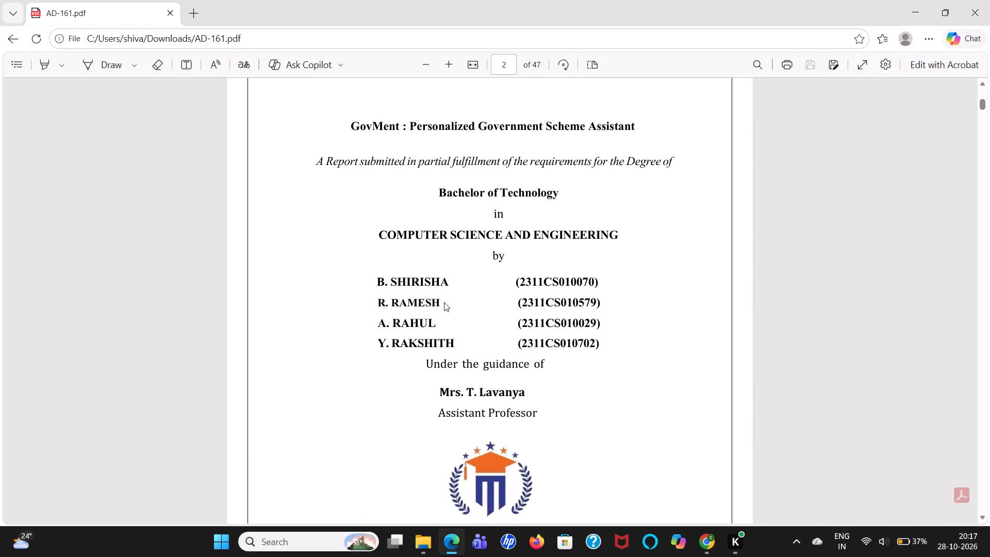
pyautogui.scroll(-9, 444, 302)
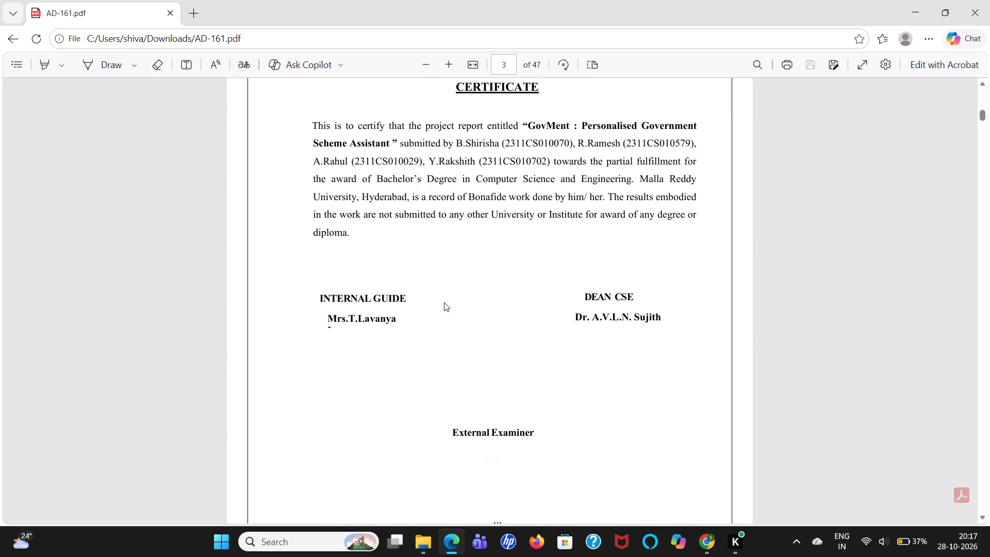
pyautogui.scroll(-10, 444, 302)
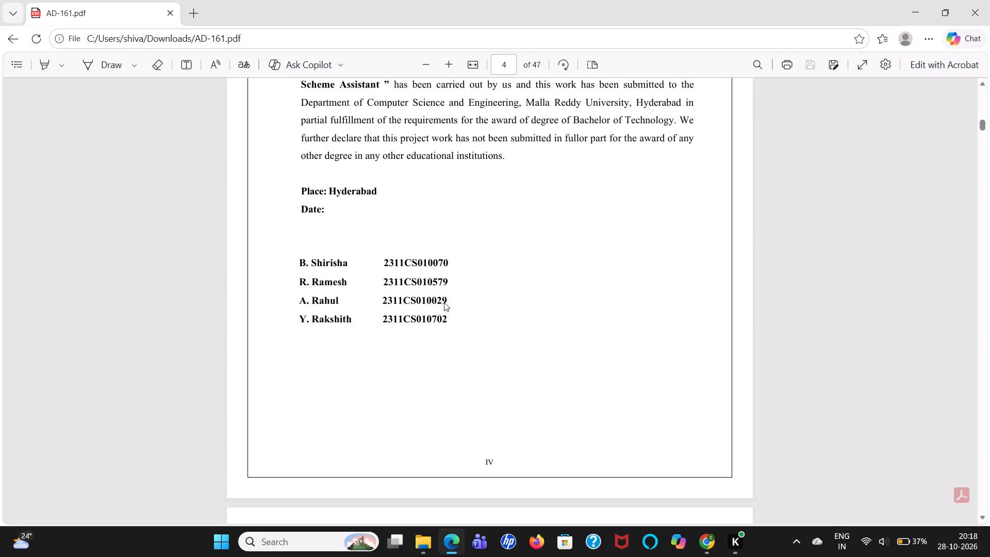
pyautogui.scroll(-8, 444, 302)
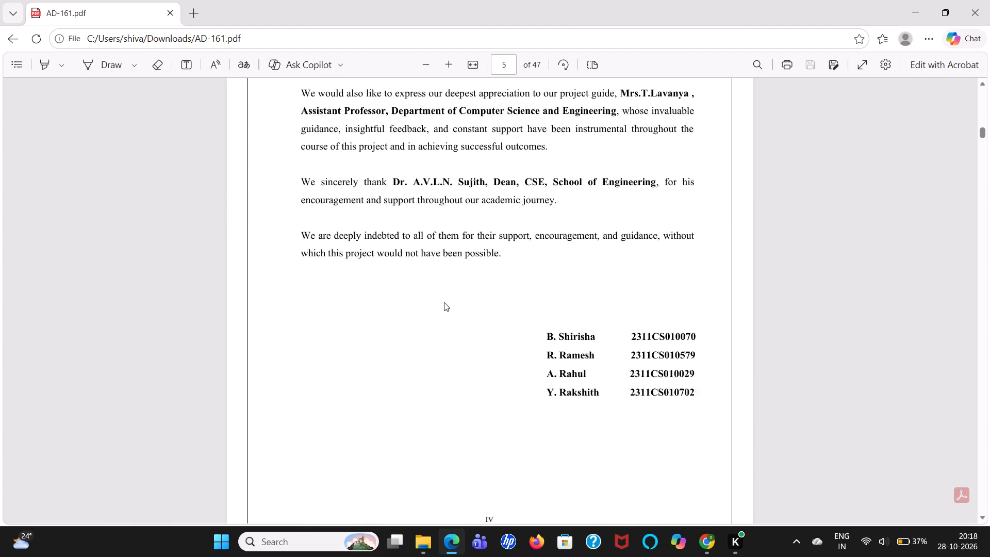
pyautogui.scroll(-12, 444, 302)
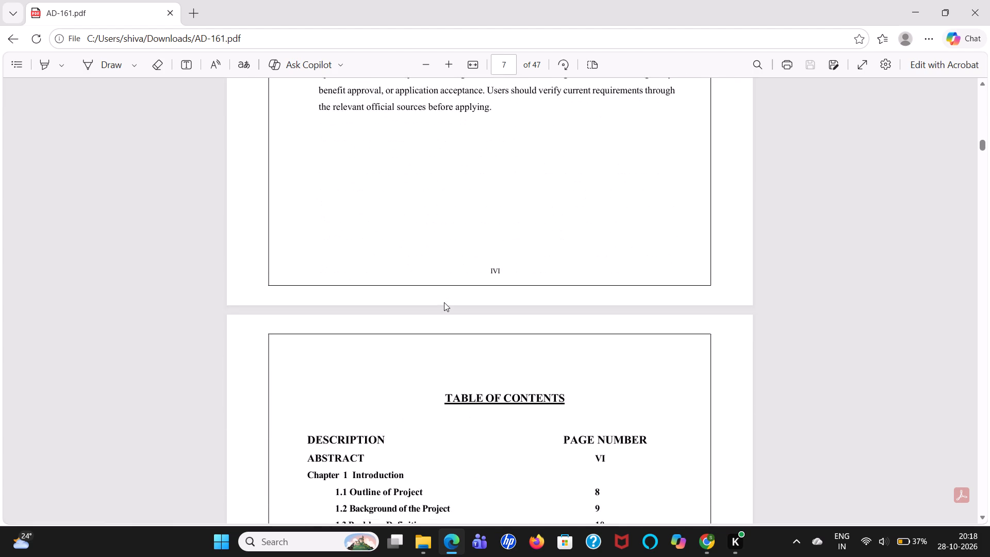
pyautogui.scroll(-11, 444, 302)
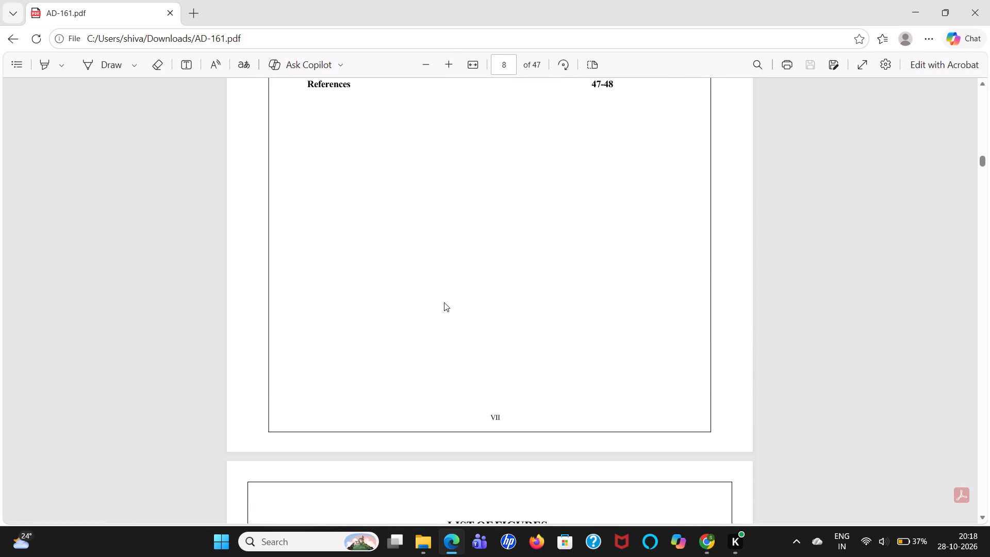
pyautogui.scroll(-4, 444, 302)
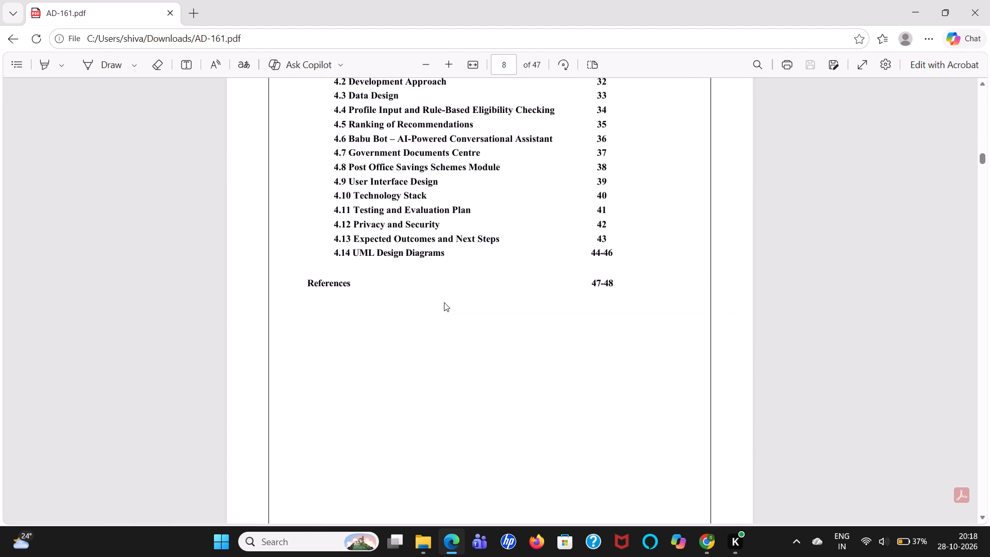
# Examine the text, headings and page layout of Chapter 1 and Chapter 2 in the PDF.
pyautogui.scroll(-14, 444, 302)
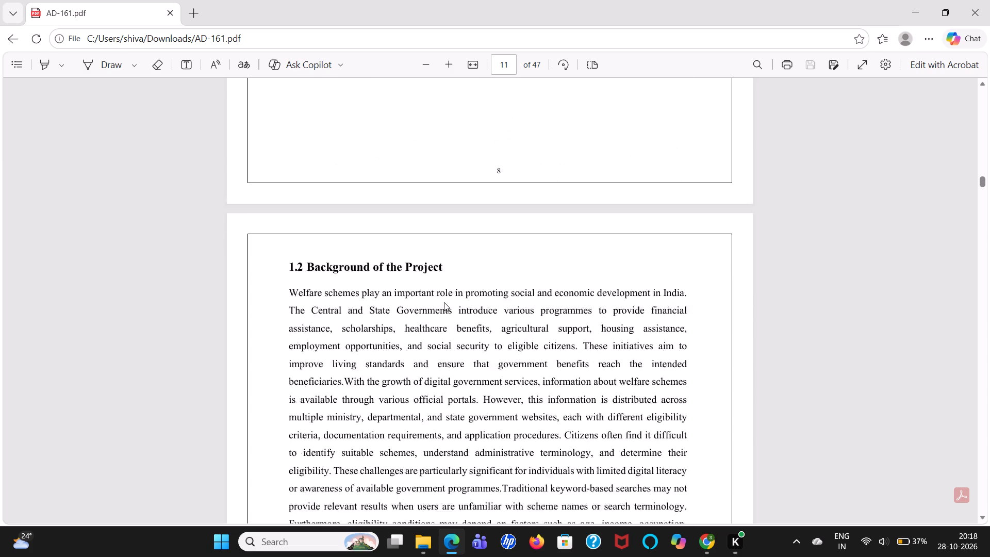
pyautogui.scroll(-2, 444, 302)
pyautogui.scroll(3, 444, 302)
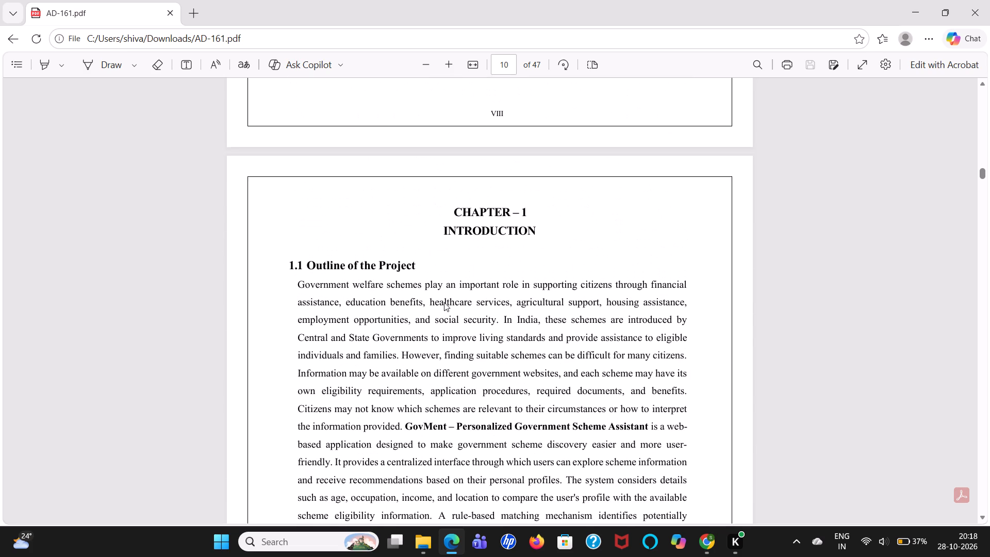
pyautogui.scroll(2, 444, 302)
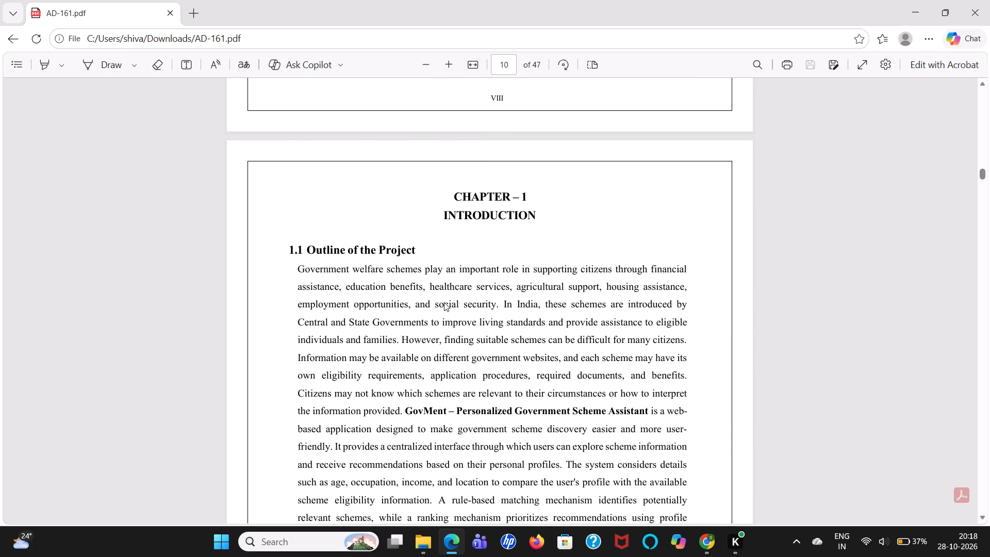
pyautogui.scroll(-9, 444, 302)
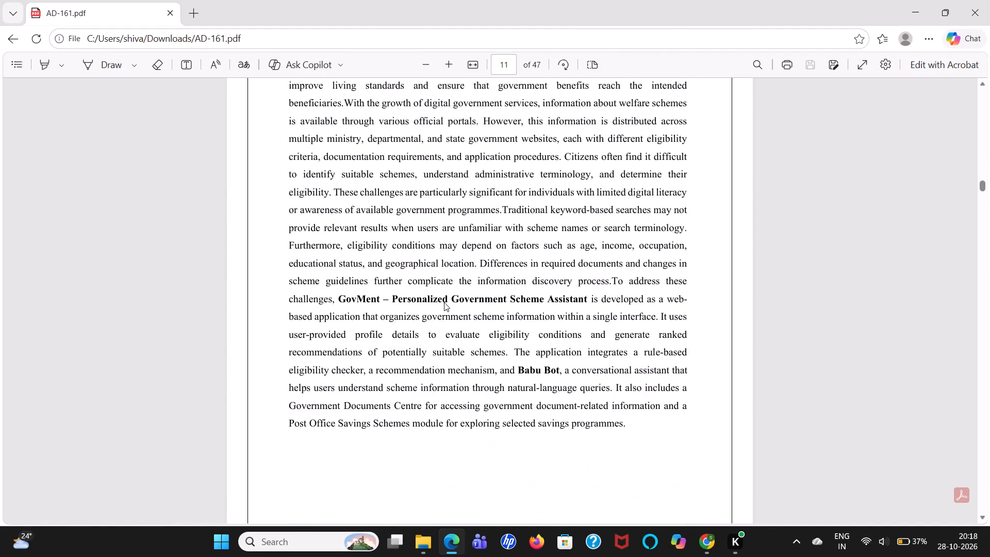
pyautogui.scroll(3, 444, 302)
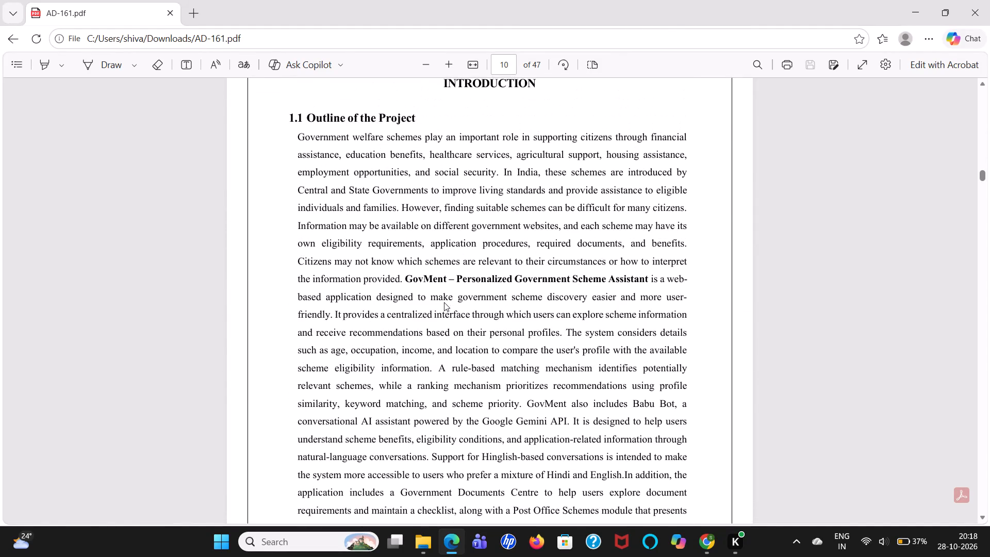
pyautogui.scroll(2, 444, 302)
pyautogui.scroll(-1, 444, 302)
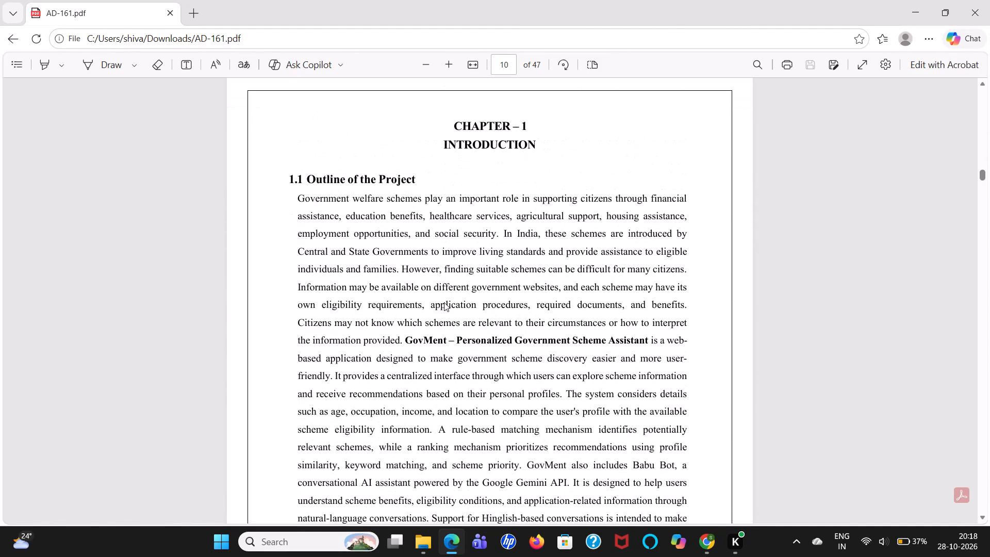
pyautogui.scroll(-16, 444, 302)
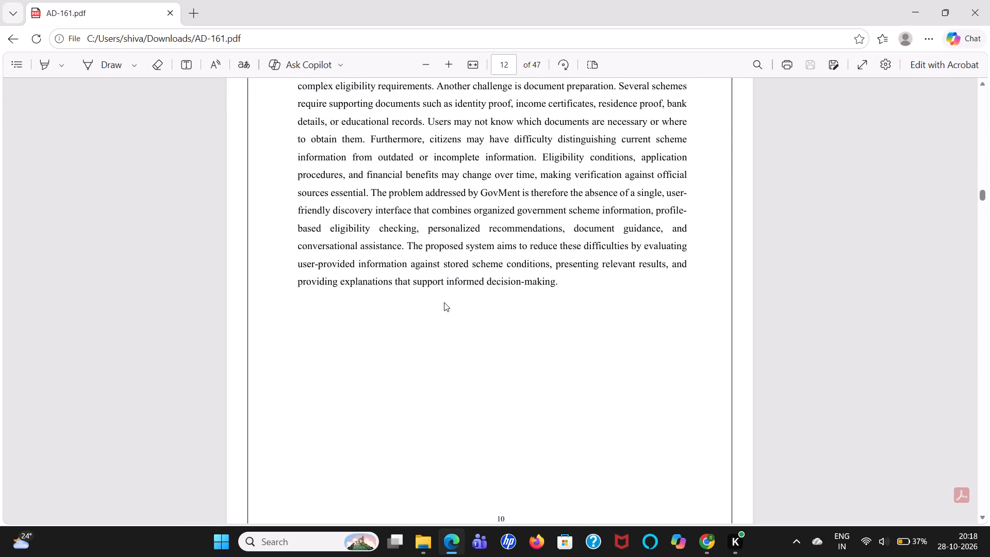
pyautogui.scroll(-18, 444, 302)
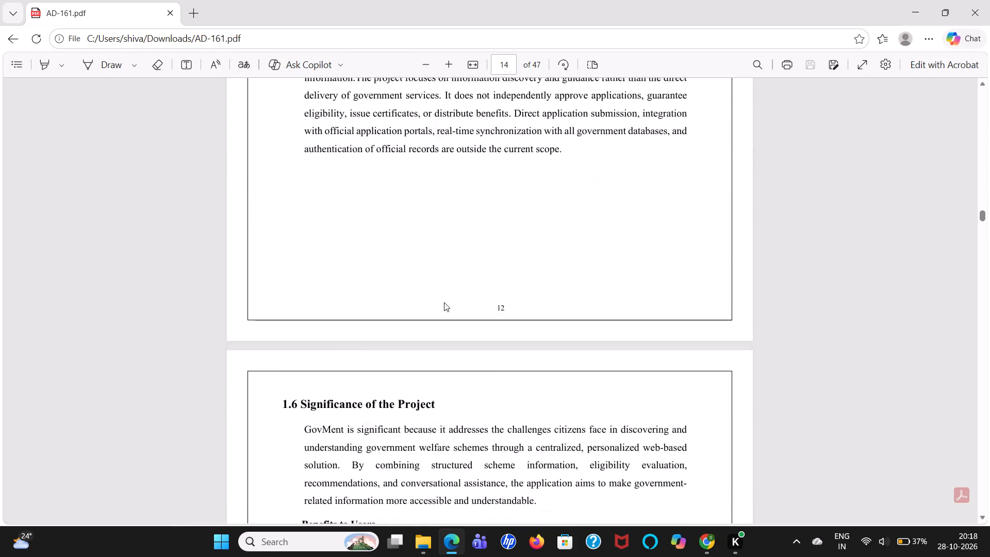
pyautogui.scroll(-18, 444, 302)
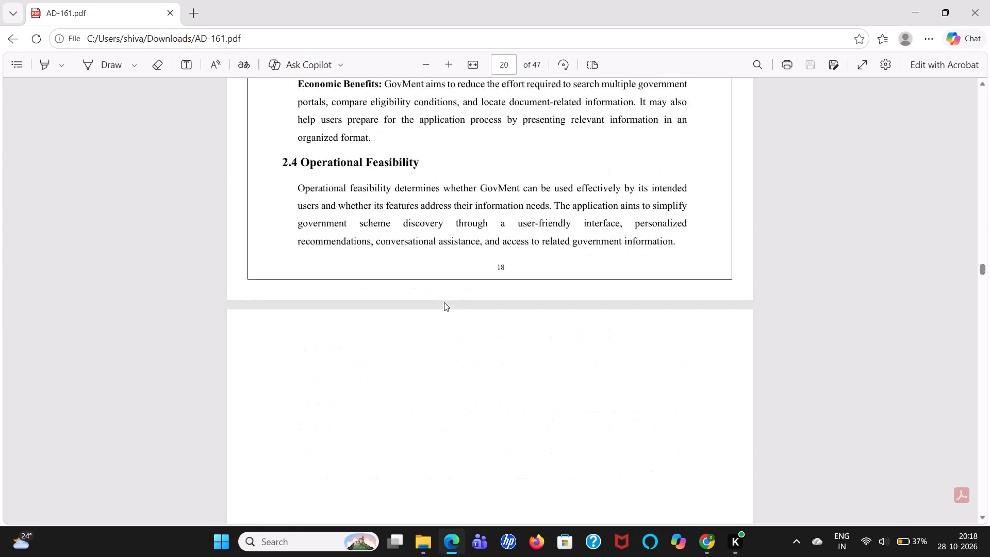
# Examine the remaining chapters, including the Proposed Methodology diagrams and the References chapter, and close the PDF.
pyautogui.scroll(-15, 444, 302)
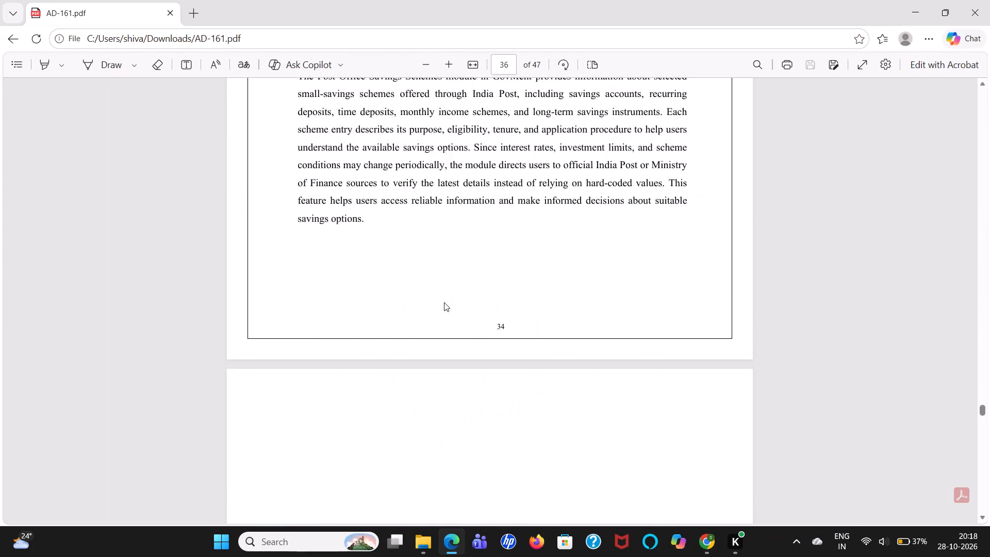
pyautogui.scroll(-3, 444, 302)
pyautogui.scroll(11, 444, 302)
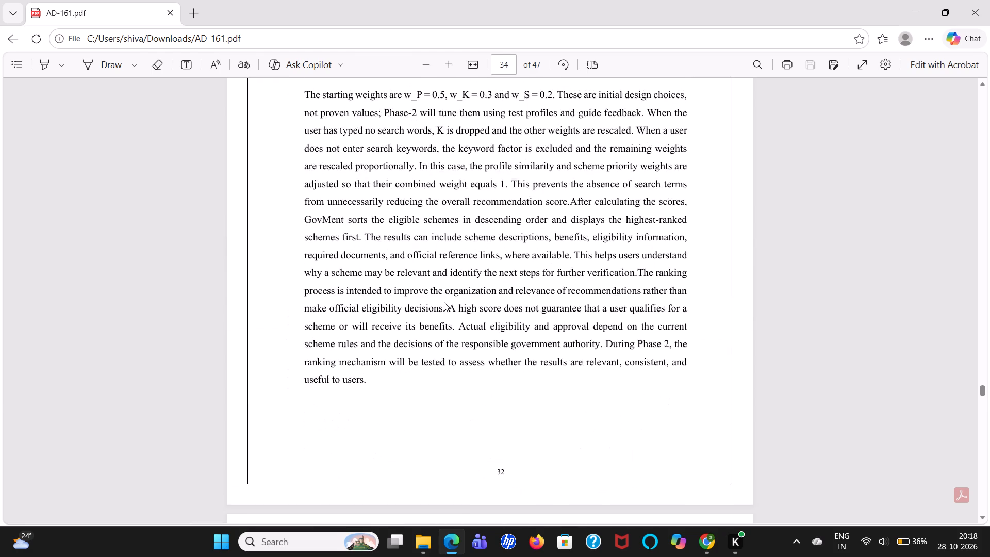
pyautogui.scroll(9, 444, 302)
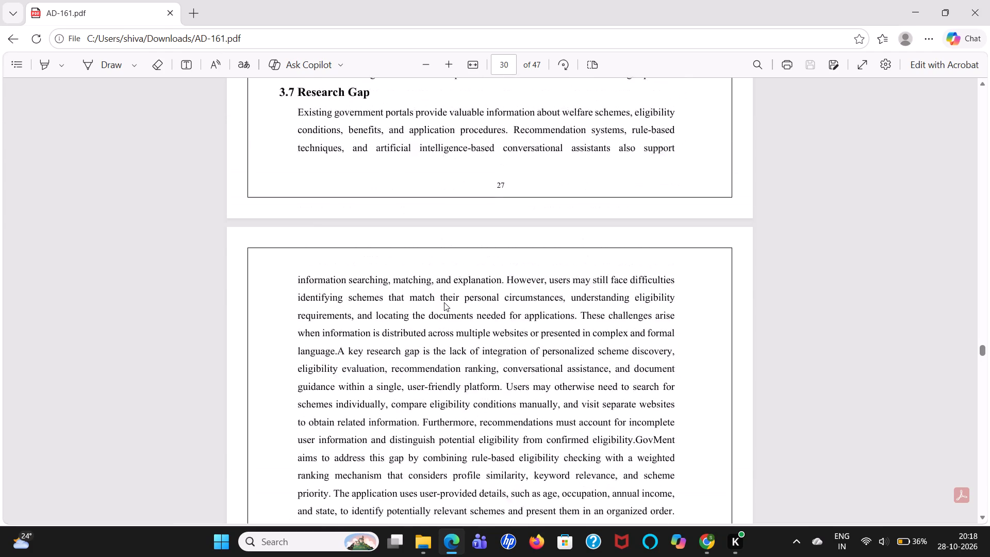
pyautogui.scroll(2, 444, 302)
pyautogui.scroll(-6, 444, 302)
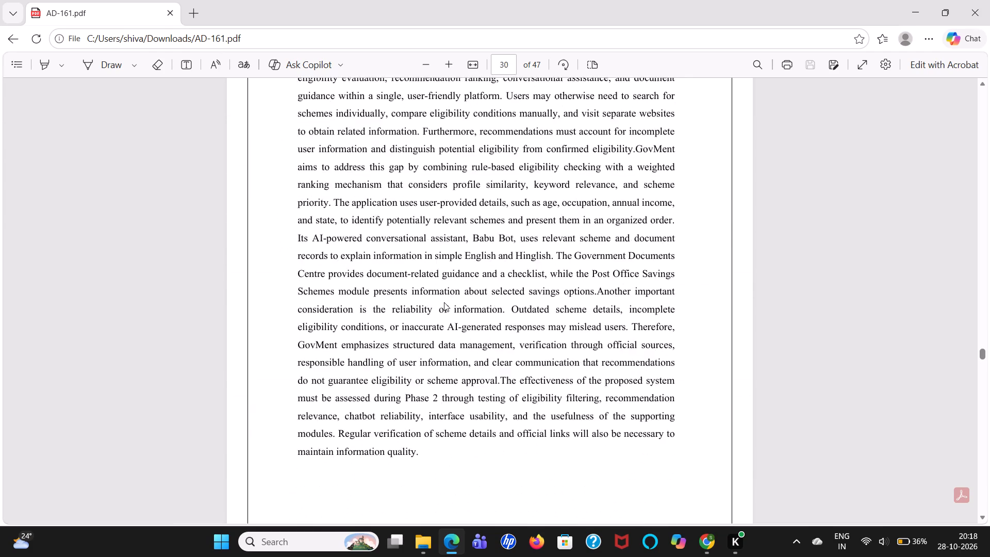
pyautogui.scroll(-7, 444, 302)
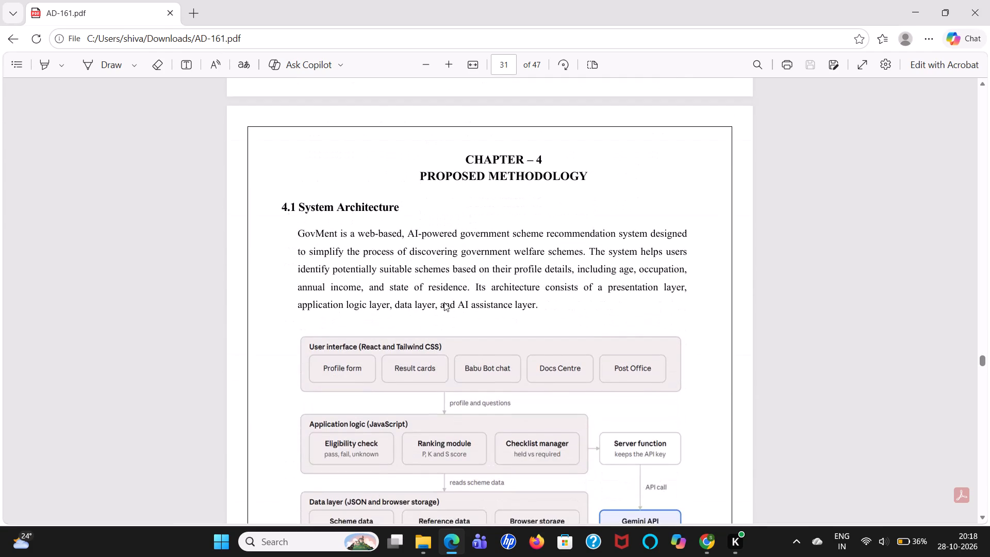
pyautogui.scroll(-15, 444, 302)
pyautogui.scroll(-10, 444, 302)
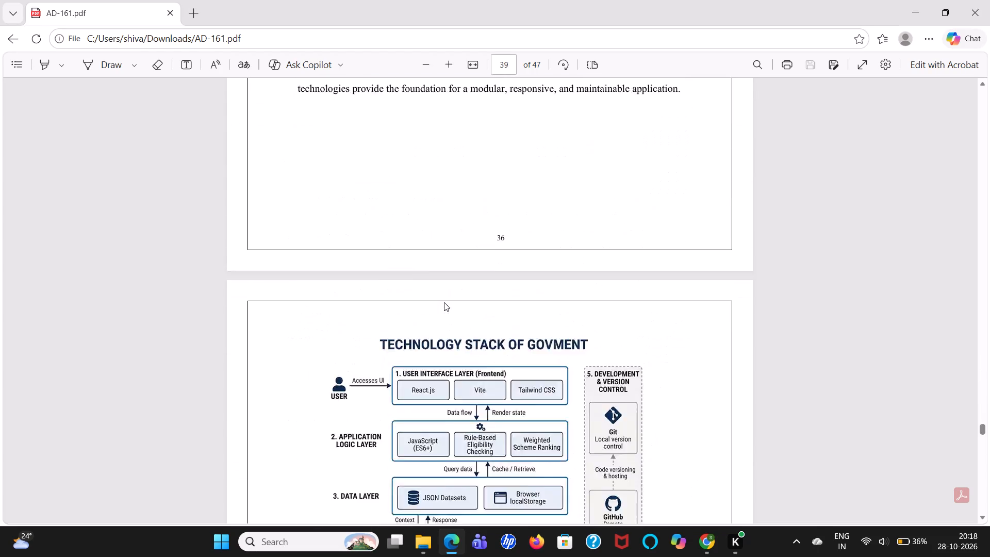
pyautogui.scroll(-5, 444, 302)
pyautogui.scroll(1, 444, 302)
pyautogui.scroll(-1, 444, 302)
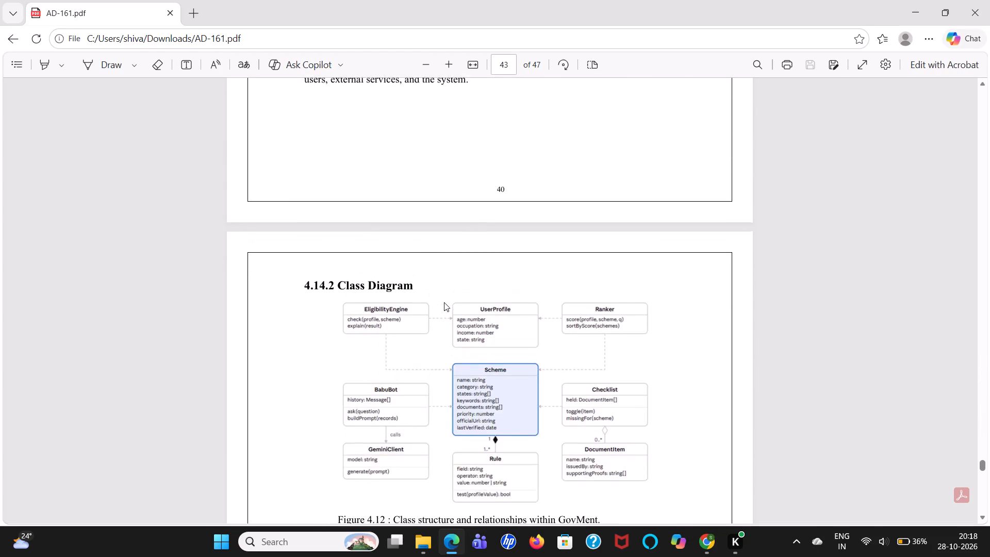
pyautogui.scroll(-1, 444, 302)
pyautogui.scroll(2, 444, 302)
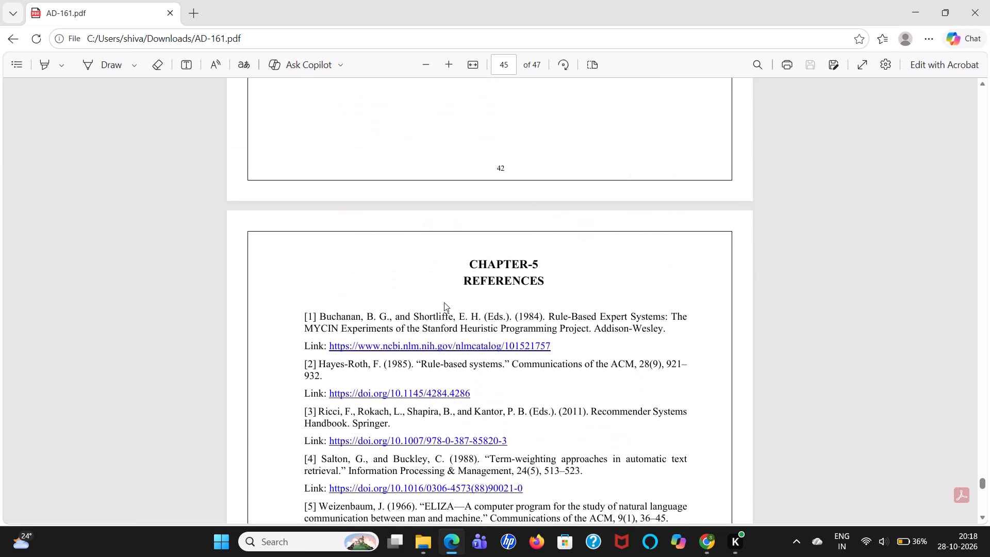
pyautogui.click(989, 0)
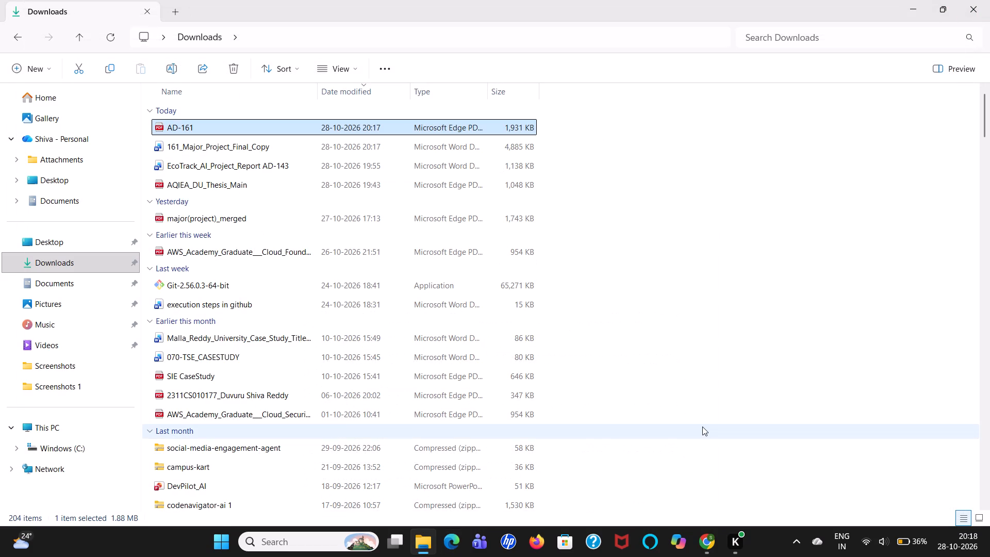
# Snap the Downloads folder window to the left half of the screen.
pyautogui.click(702, 427)
pyautogui.press('super+Left')
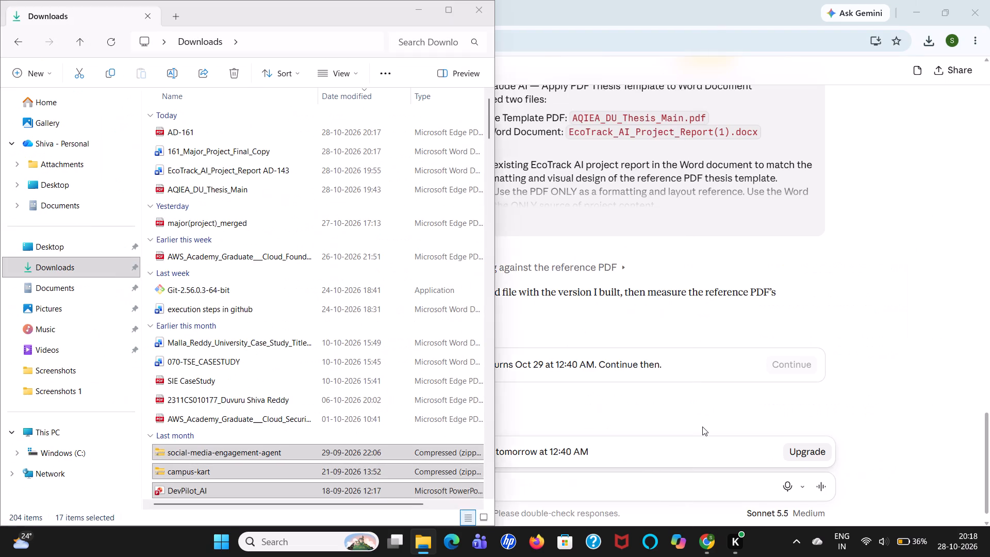
# Open the Windows search.
pyautogui.click(323, 534)
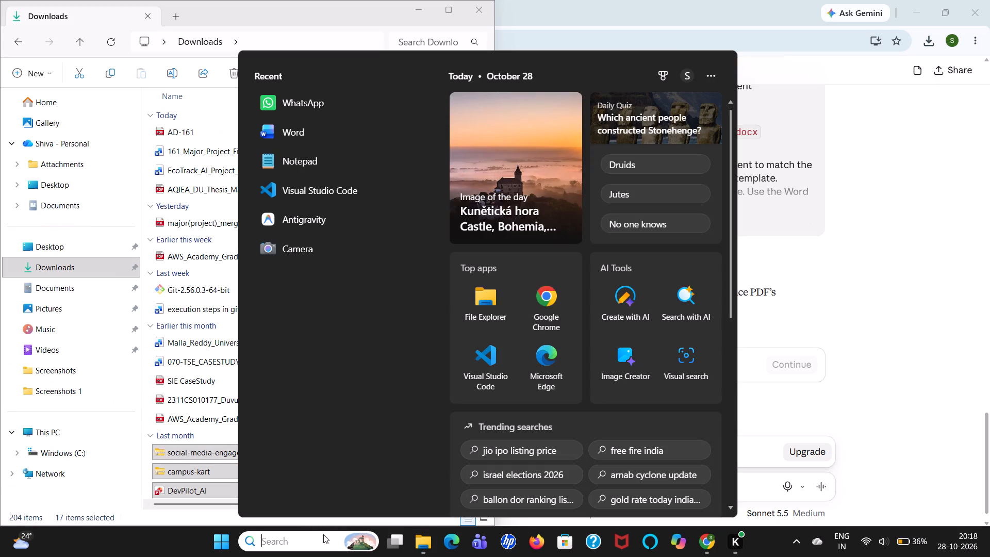
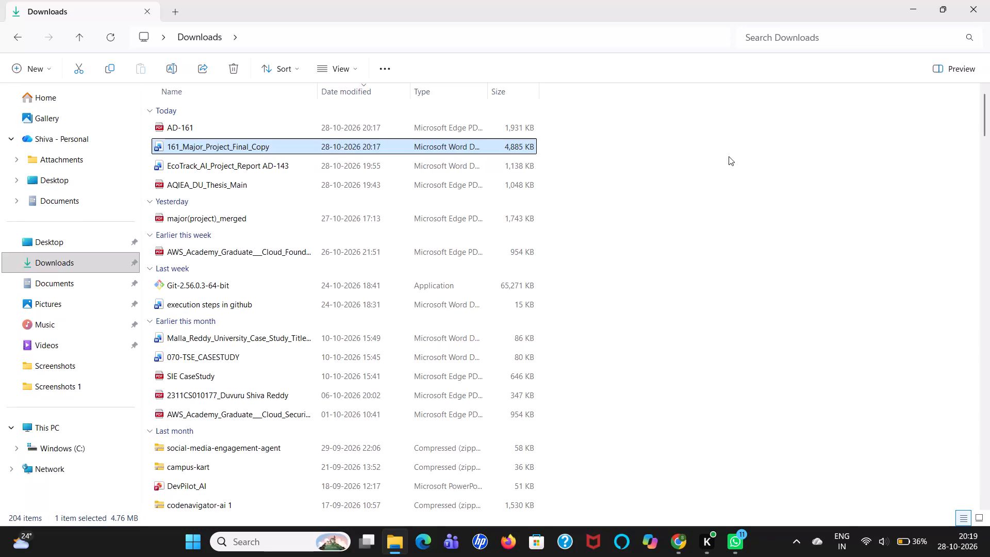
# Open the Word document 161_Major_Project_Final_Copy from Downloads and examine its cover page and inner title page.
pyautogui.doubleClick(304, 143)
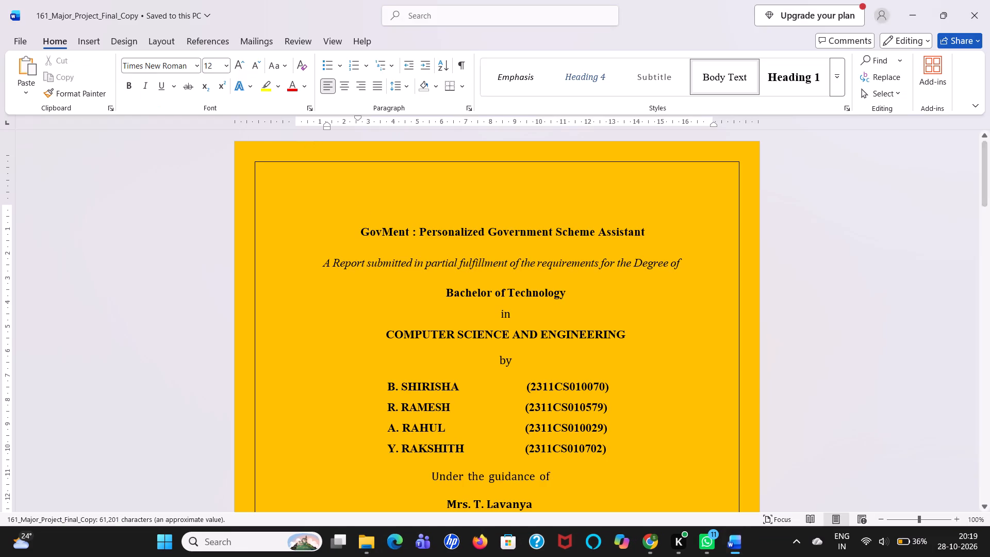
pyautogui.scroll(-1, 479, 325)
pyautogui.scroll(1, 479, 325)
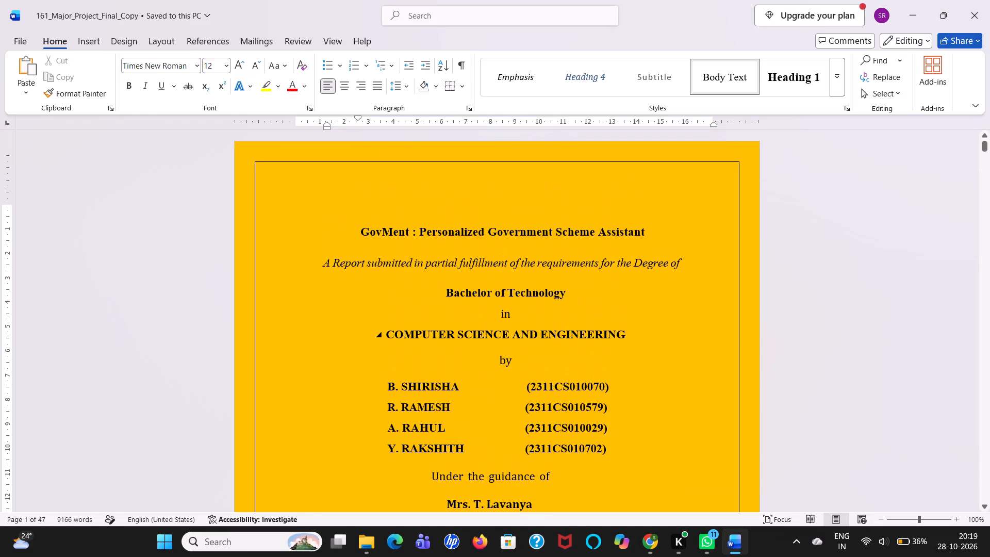
pyautogui.scroll(-2, 479, 325)
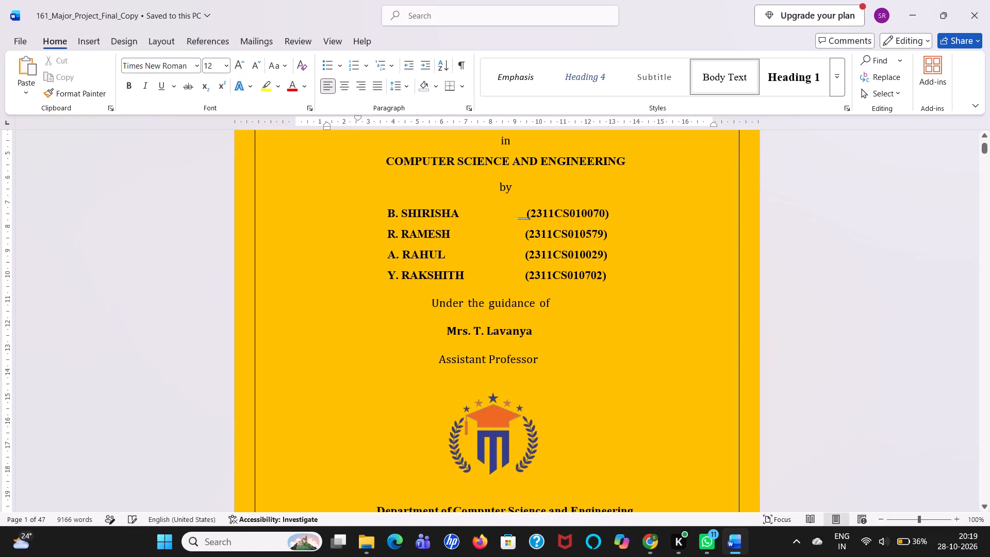
pyautogui.scroll(-4, 479, 325)
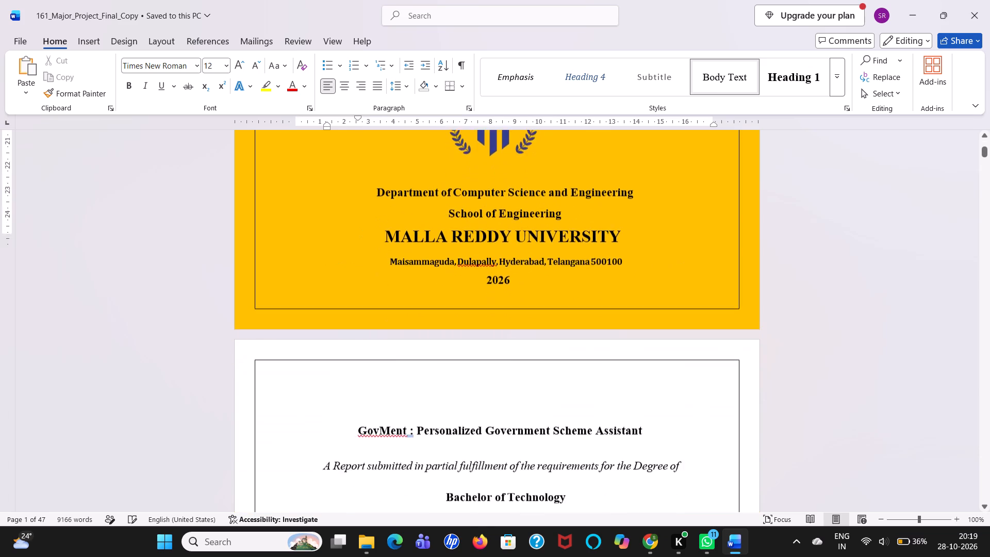
pyautogui.scroll(-1, 479, 325)
pyautogui.scroll(2, 479, 325)
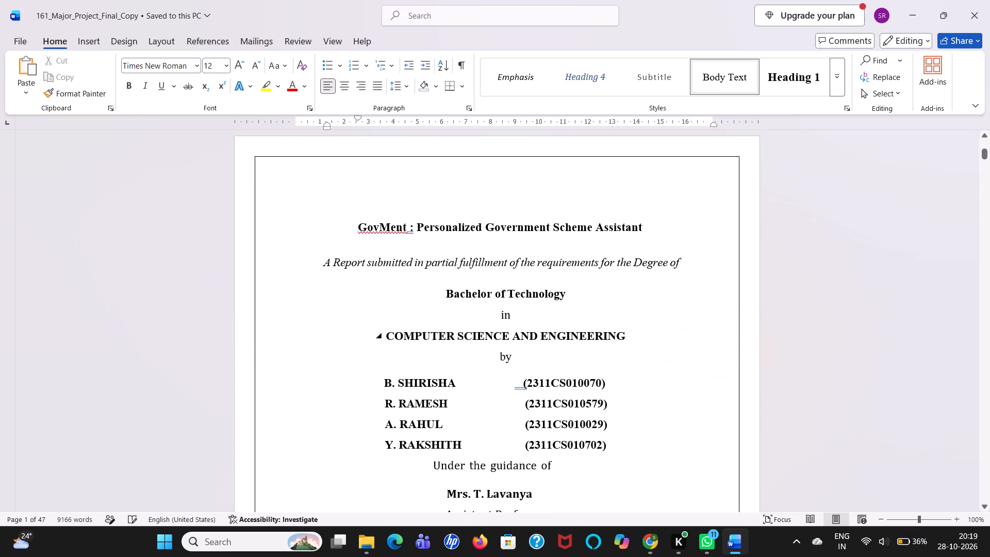
pyautogui.scroll(-4, 479, 325)
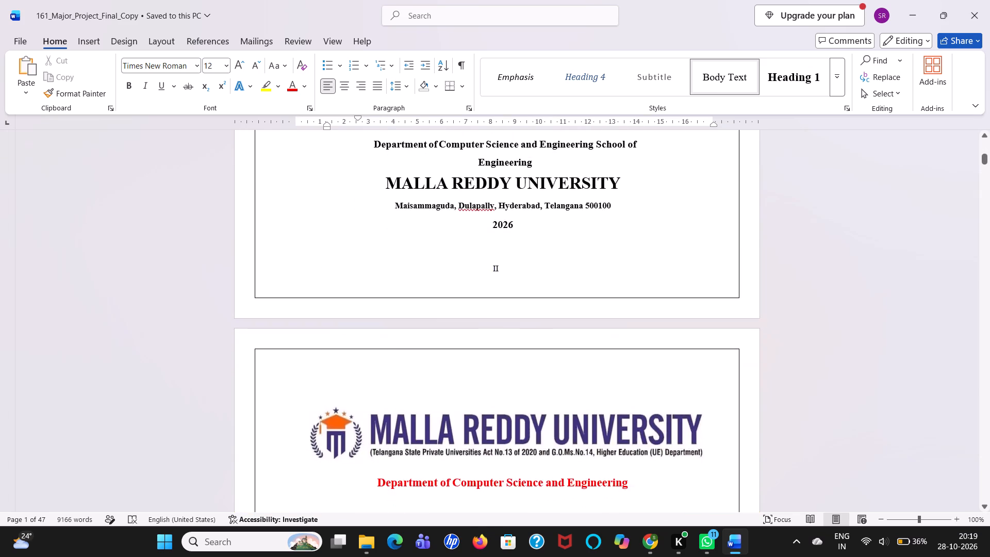
pyautogui.scroll(1, 479, 325)
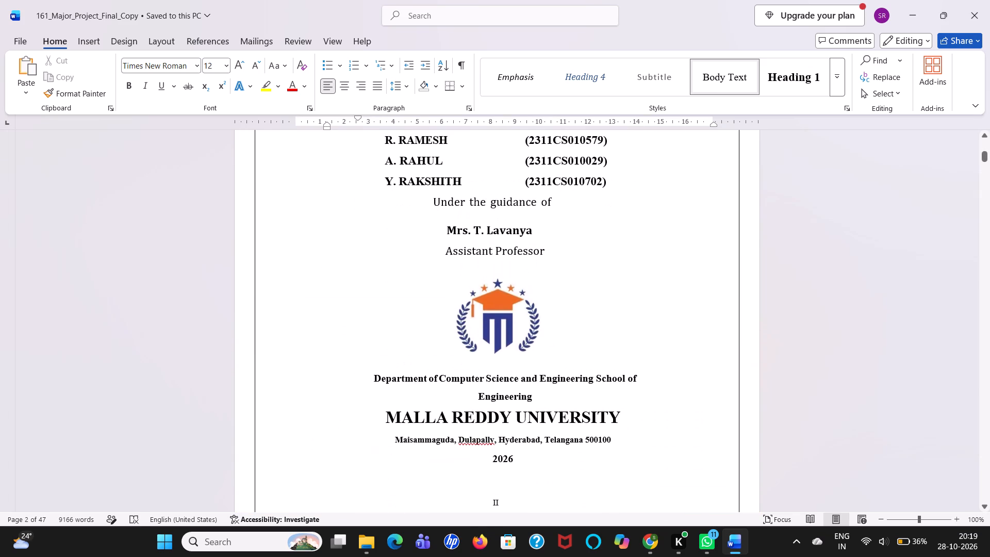
pyautogui.scroll(5, 479, 325)
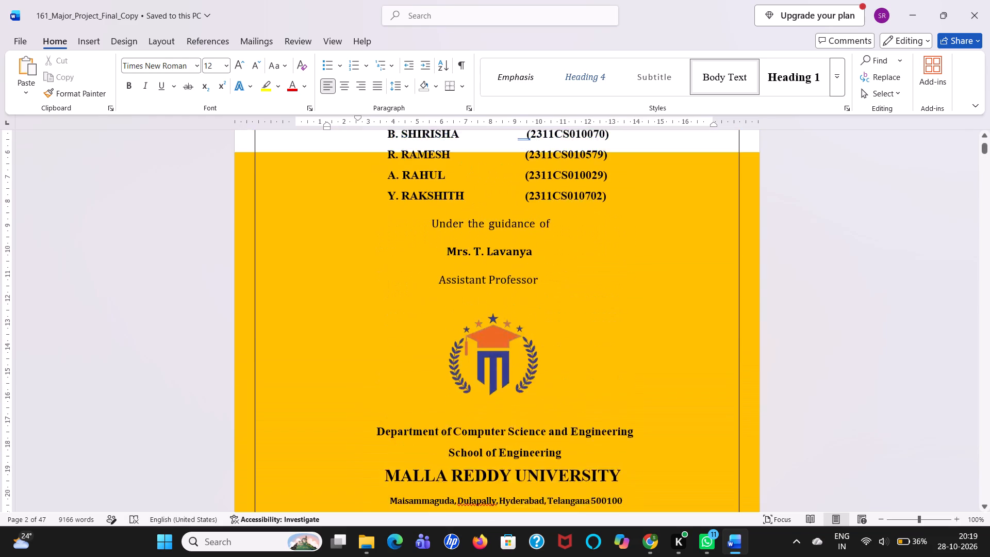
pyautogui.scroll(1, 479, 325)
pyautogui.scroll(-3, 479, 325)
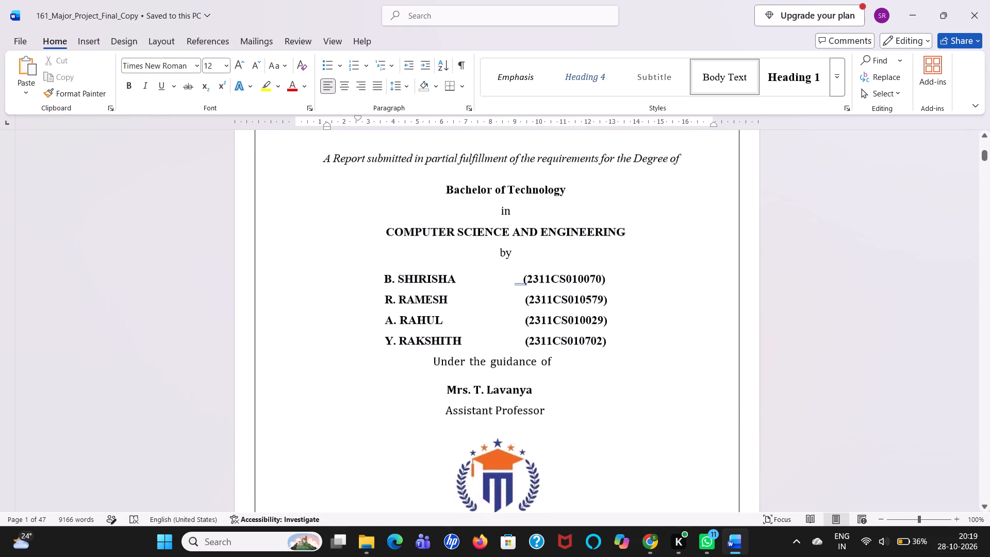
# Examine the Certificate, Declaration and Acknowledgement pages of the report.
pyautogui.scroll(-7, 479, 325)
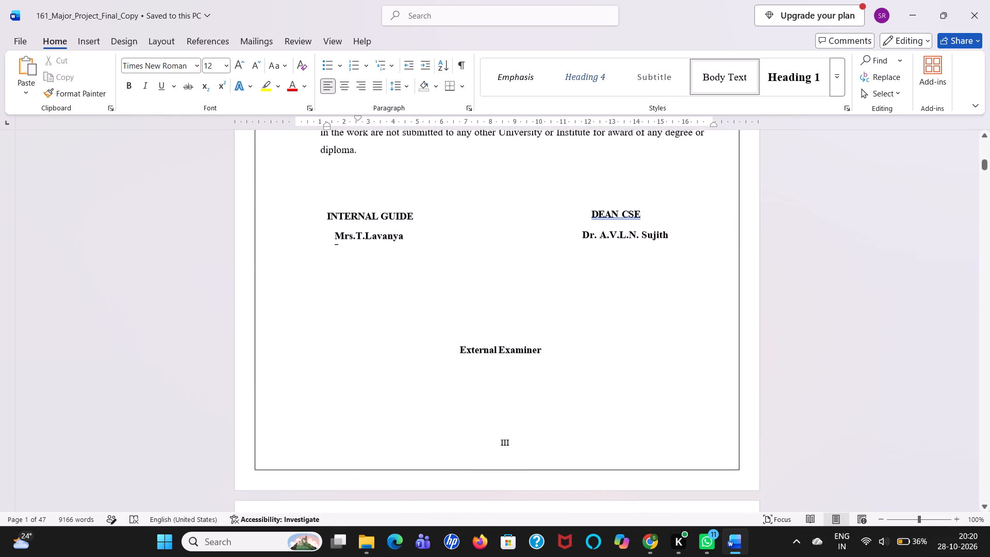
pyautogui.scroll(-1, 479, 325)
pyautogui.scroll(1, 479, 325)
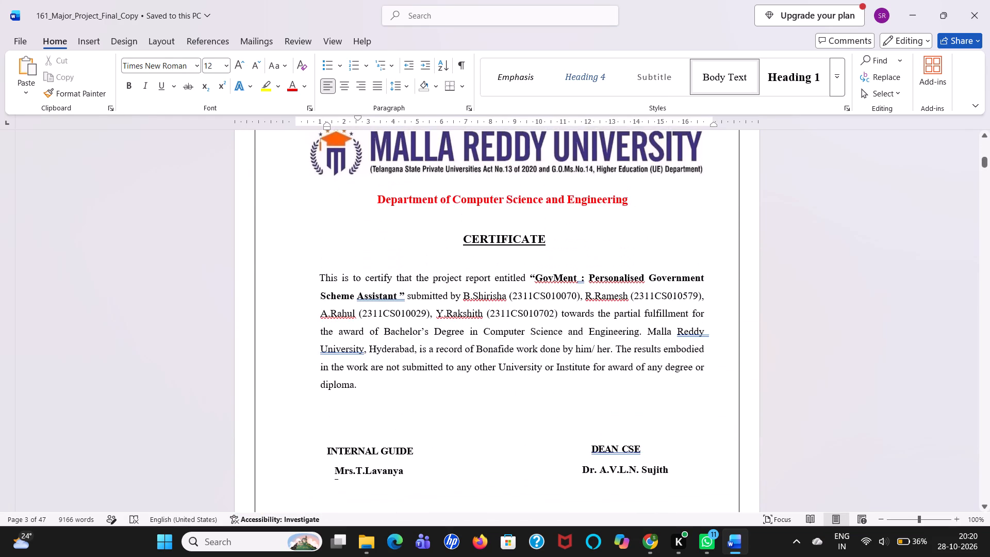
pyautogui.scroll(1, 479, 325)
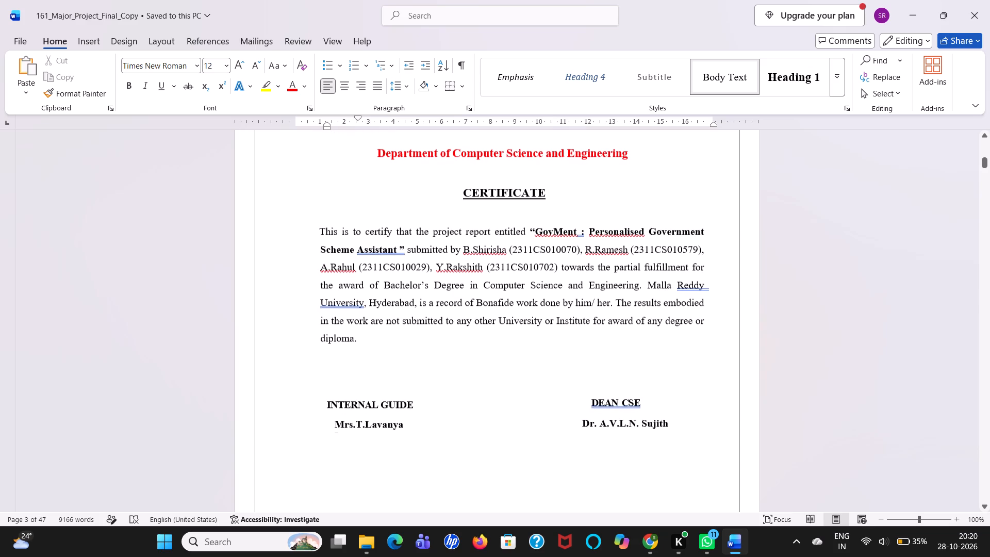
pyautogui.scroll(-4, 479, 325)
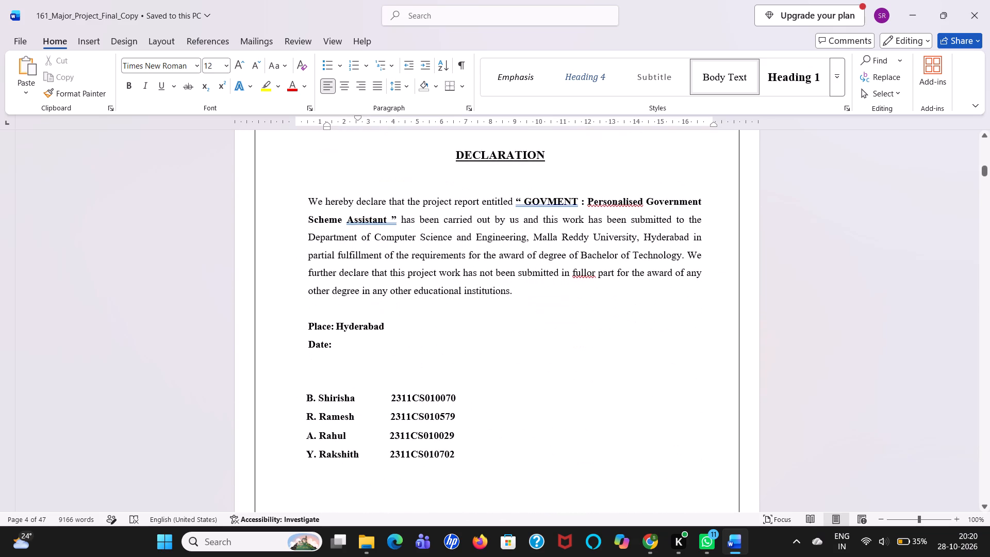
pyautogui.scroll(-3, 479, 325)
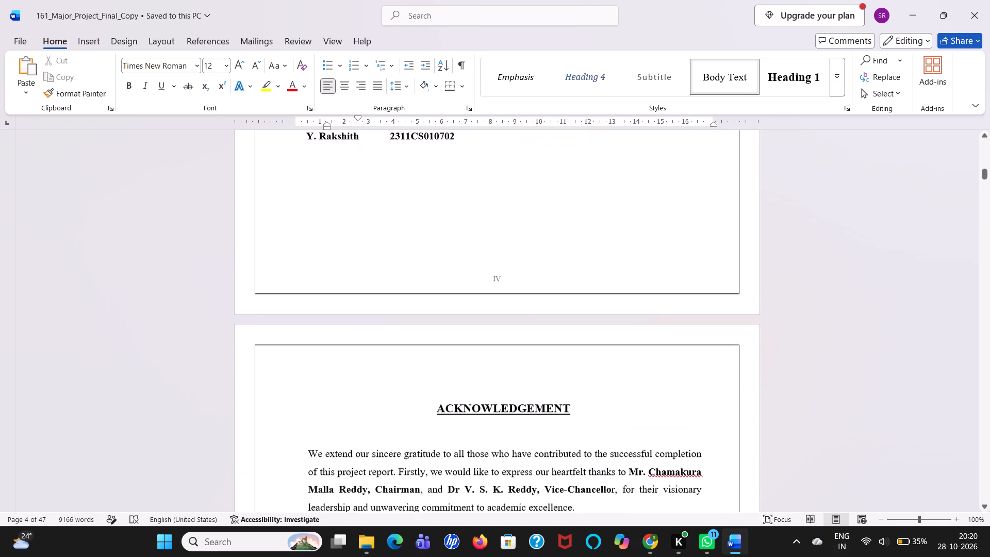
pyautogui.scroll(-2, 479, 325)
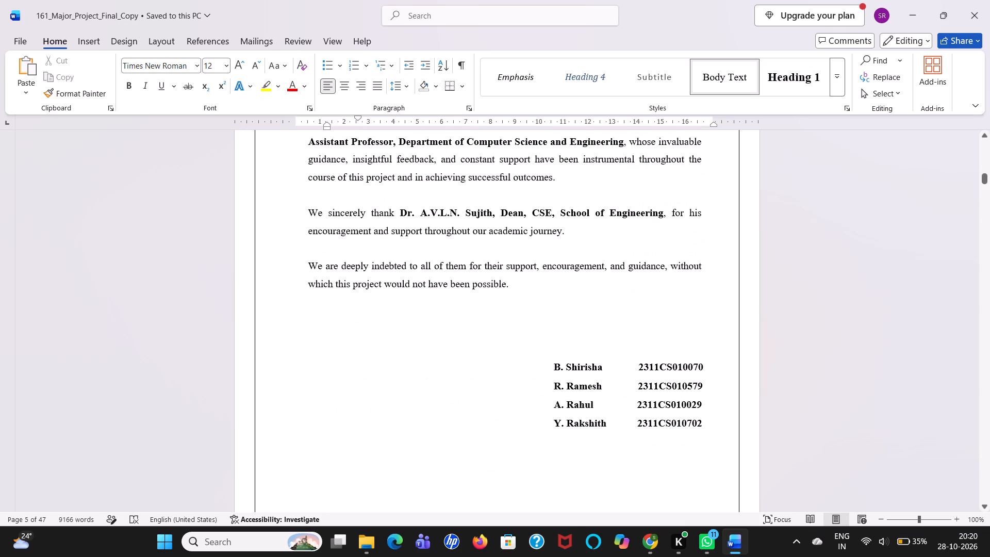
pyautogui.scroll(2, 479, 325)
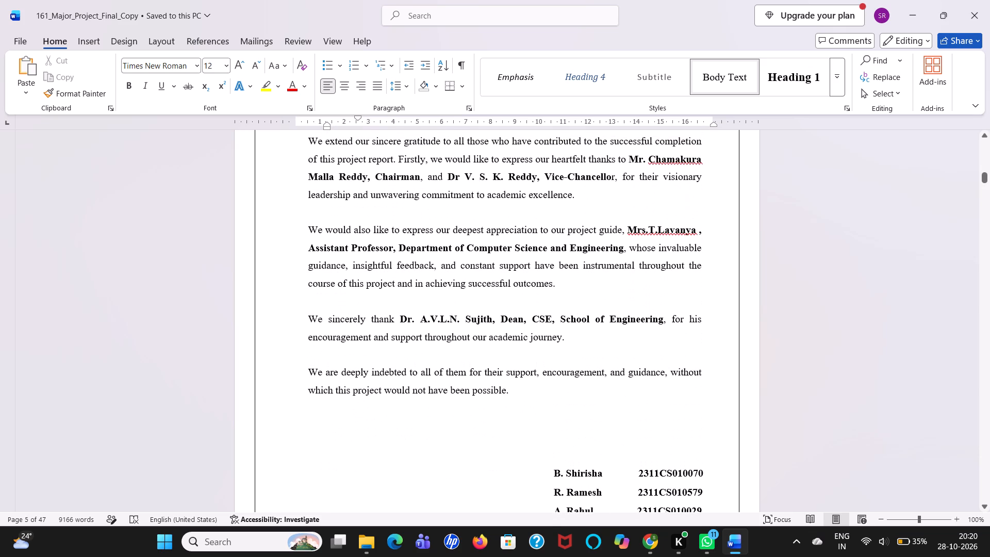
pyautogui.scroll(-2, 479, 325)
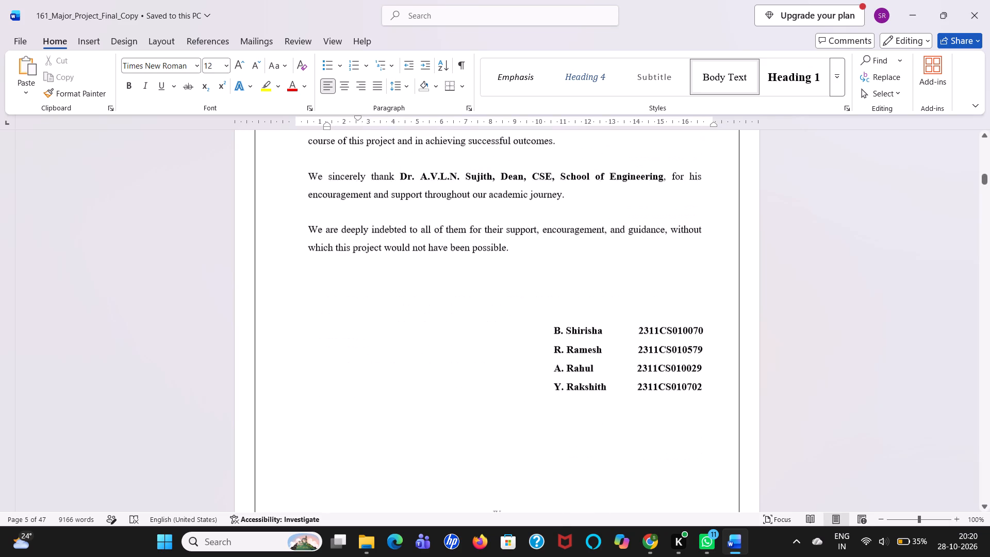
# Examine the abstract page that summarises the GovMent application.
pyautogui.scroll(-5, 479, 325)
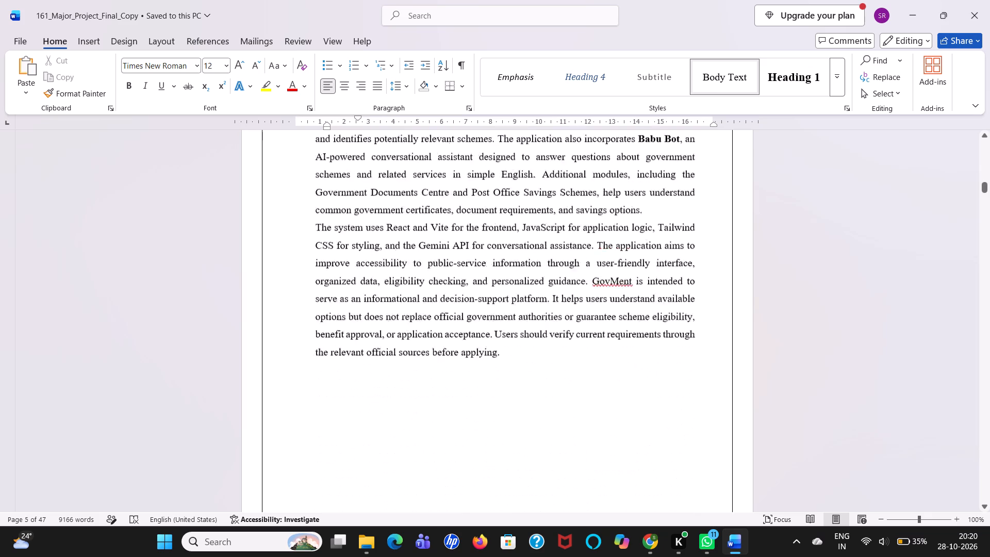
pyautogui.scroll(-1, 479, 325)
pyautogui.scroll(2, 479, 325)
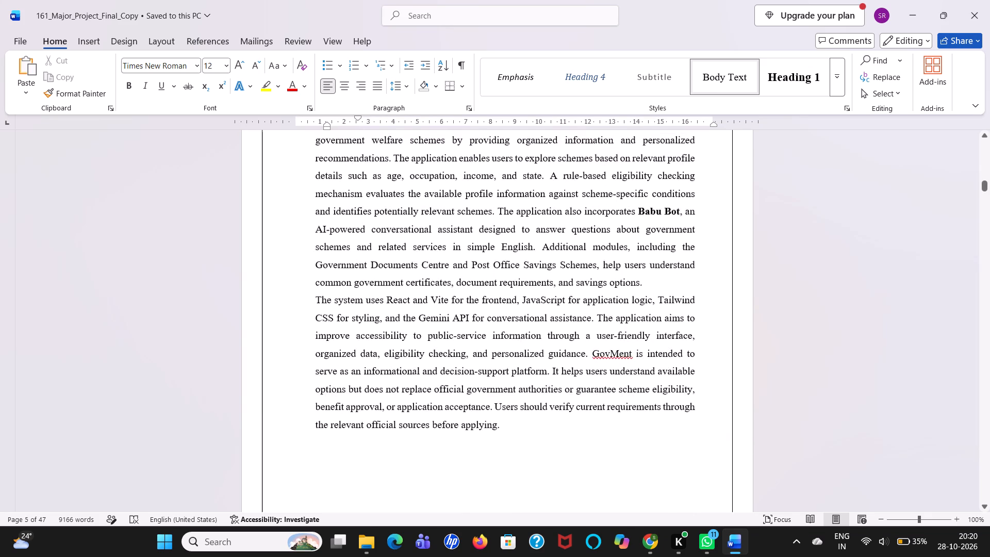
pyautogui.scroll(2, 479, 325)
pyautogui.scroll(-2, 479, 325)
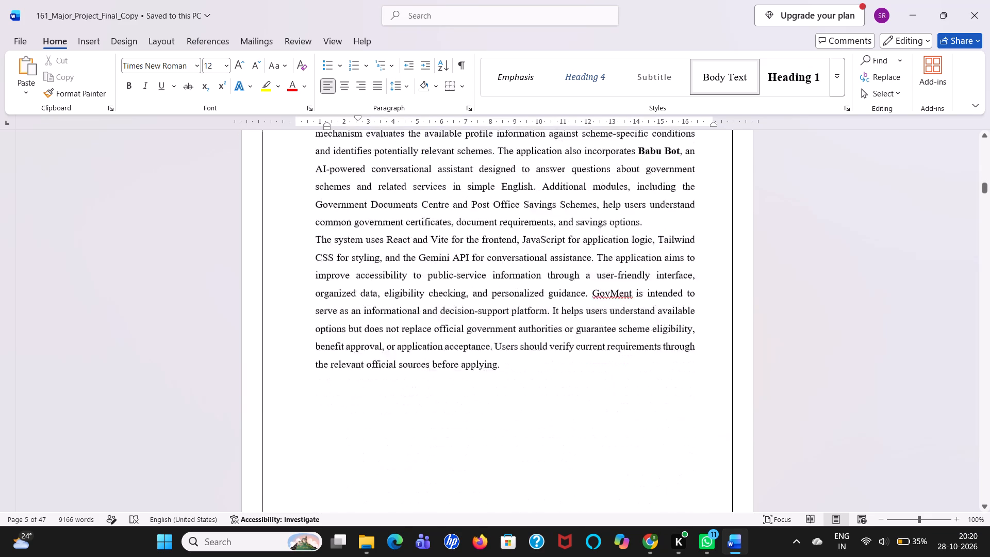
# Examine the table of contents and the opening pages of Chapter 1, and close the document.
pyautogui.scroll(-5, 479, 325)
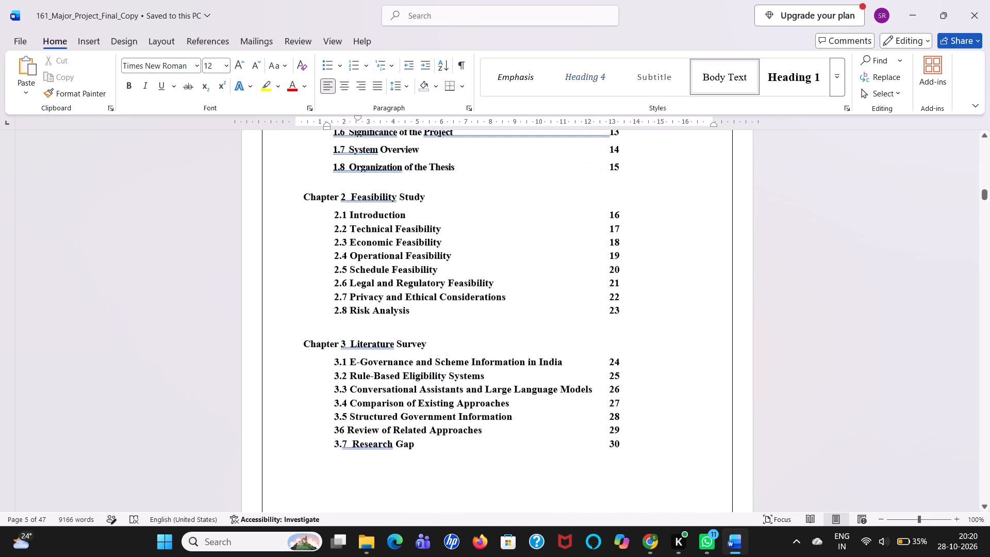
pyautogui.scroll(-11, 479, 325)
pyautogui.scroll(2, 479, 325)
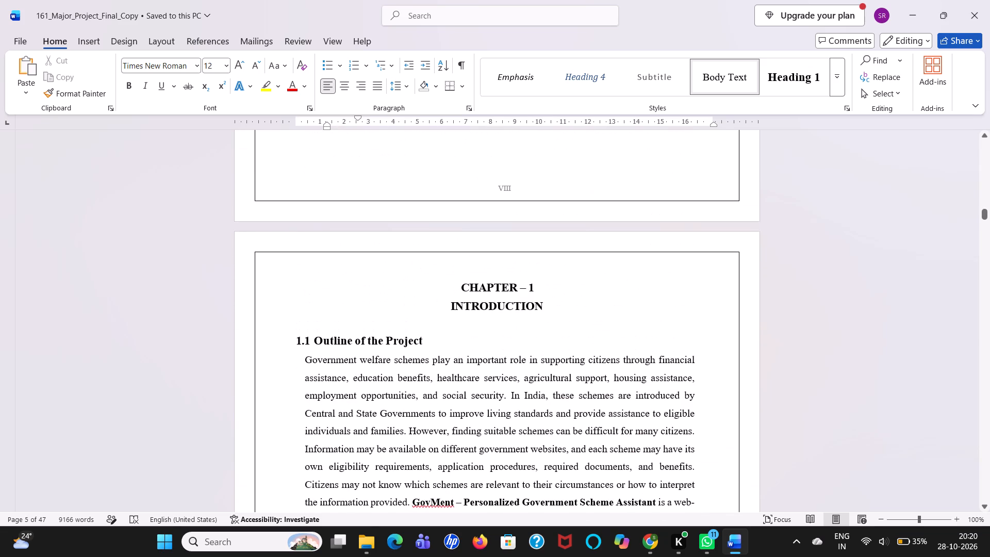
pyautogui.scroll(-5, 479, 325)
pyautogui.scroll(1, 479, 325)
pyautogui.scroll(-13, 479, 325)
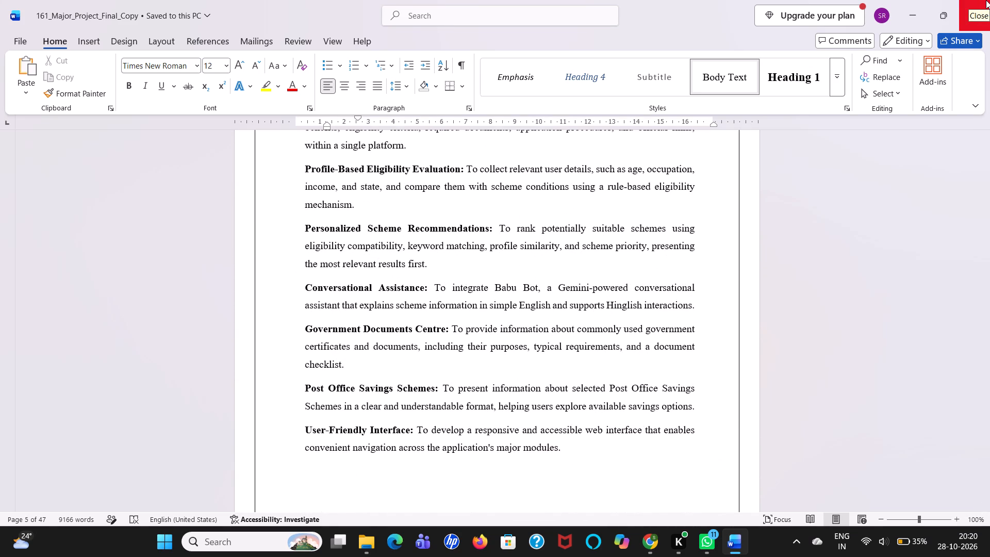
pyautogui.click(986, 0)
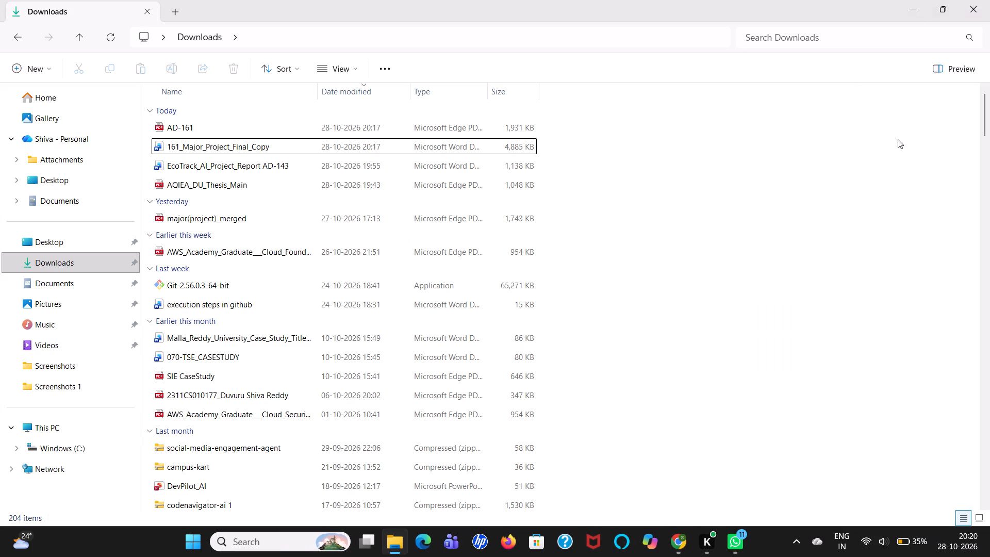